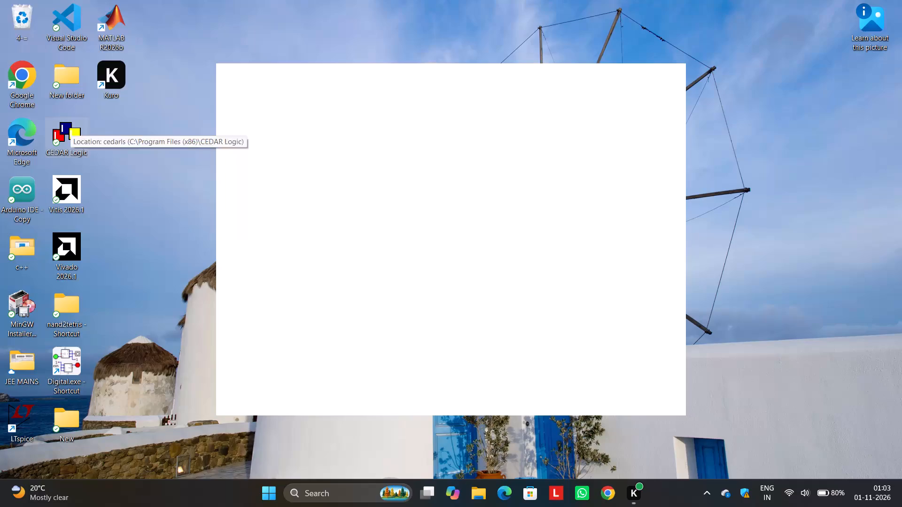
# Launch CEDAR Logic Simulator and maximize its window.
pyautogui.doubleClick(73, 137)
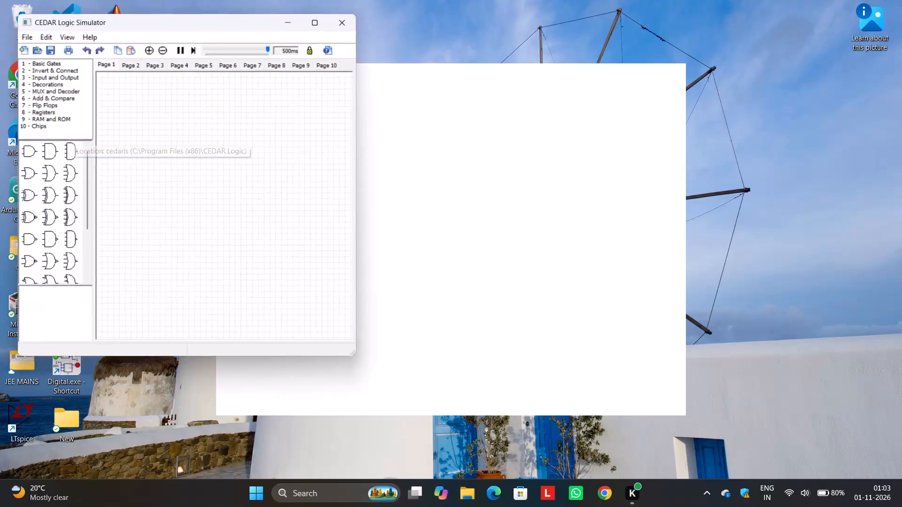
pyautogui.click(317, 24)
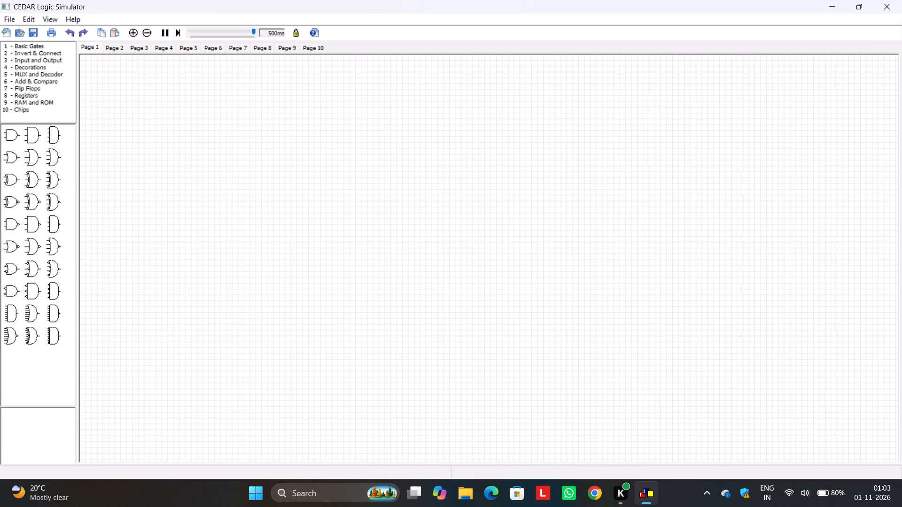
# Open the circuit file new divider_divident.cdl from the Downloads folder.
pyautogui.click(10, 24)
pyautogui.click(36, 43)
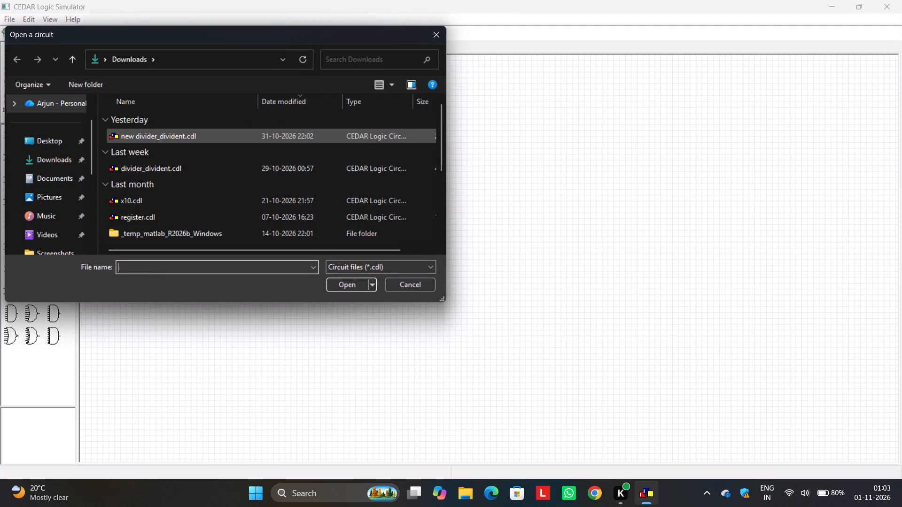
pyautogui.click(166, 135)
pyautogui.click(357, 284)
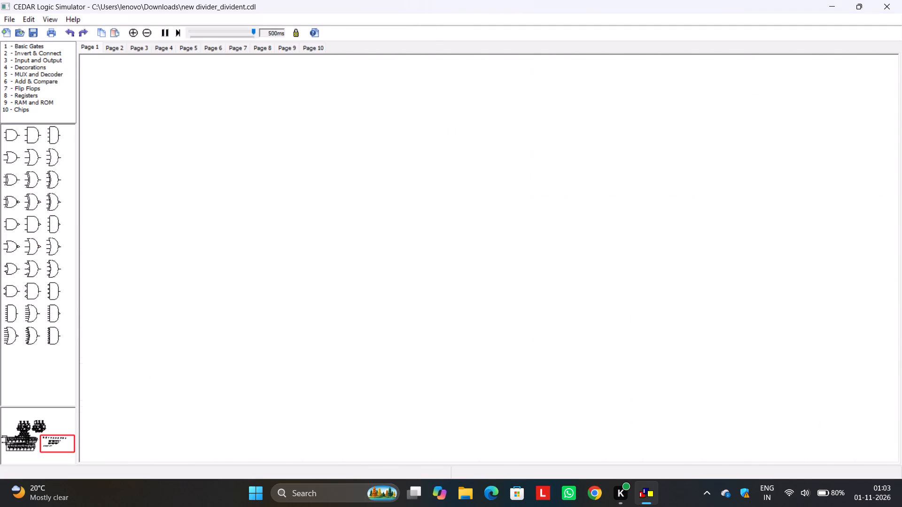
# Duplicate the last four multiplexers in the row below the full adders and place the copies at the row's right end.
pyautogui.scroll(-4, 519, 252)
pyautogui.scroll(3, 506, 254)
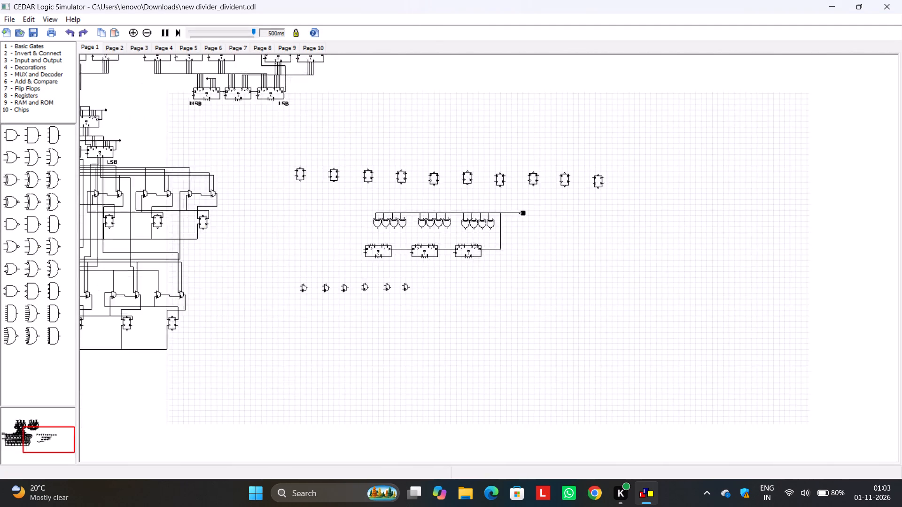
pyautogui.scroll(2, 506, 254)
pyautogui.moveTo(473, 267); pyautogui.dragTo(634, 254, button='middle')
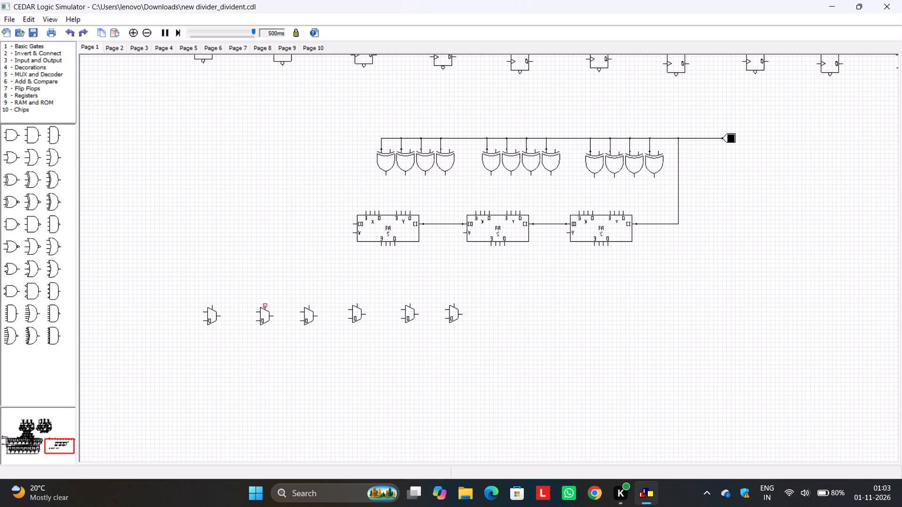
pyautogui.moveTo(287, 267); pyautogui.dragTo(498, 362)
pyautogui.hotkey('ctrl', 'c')
pyautogui.hotkey('ctrl', 'v')
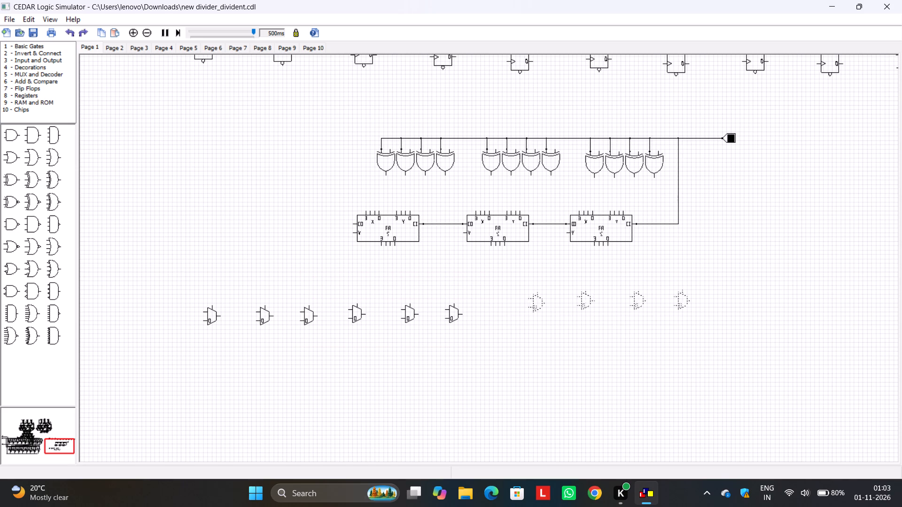
pyautogui.click(641, 312)
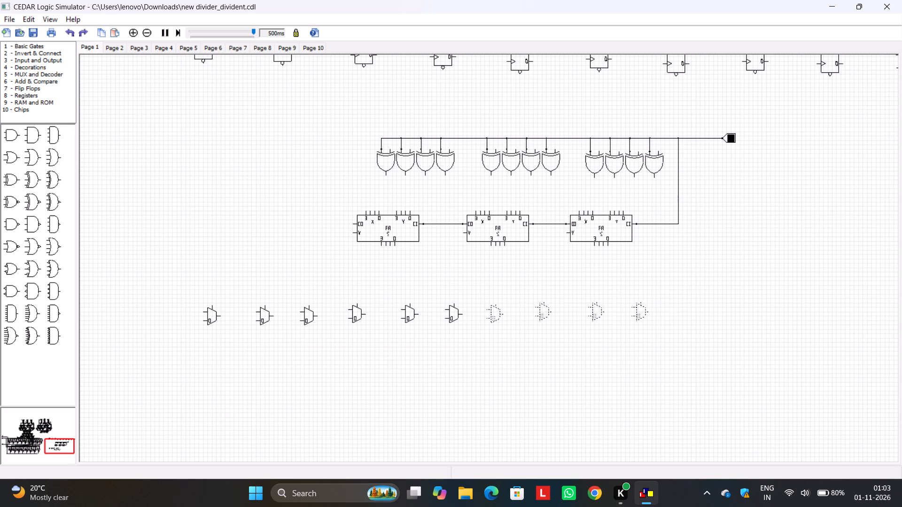
pyautogui.click(688, 342)
# Examine the layout of the flip-flop row, the XOR gate groups and the chained full adders.
pyautogui.moveTo(669, 304); pyautogui.dragTo(673, 351, button='middle')
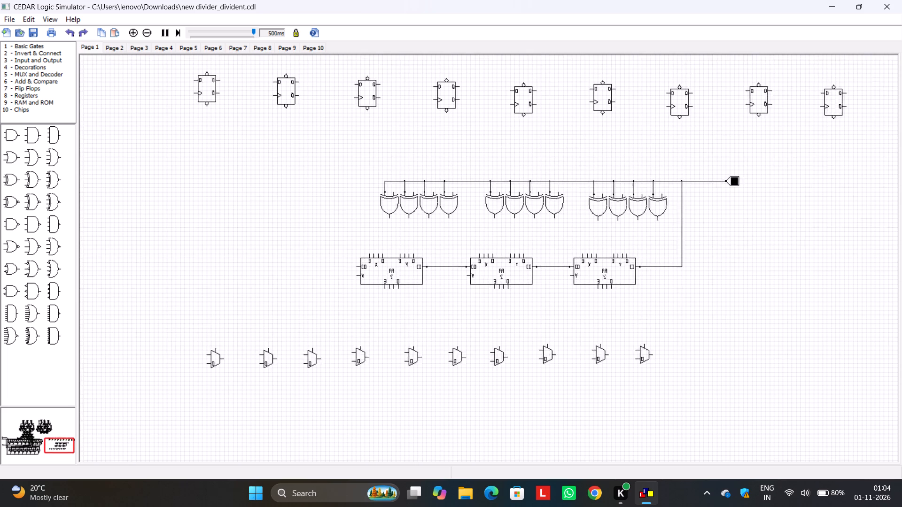
pyautogui.moveTo(673, 351); pyautogui.dragTo(666, 377, button='middle')
pyautogui.moveTo(733, 320); pyautogui.dragTo(754, 380, button='middle')
pyautogui.scroll(1, 754, 380)
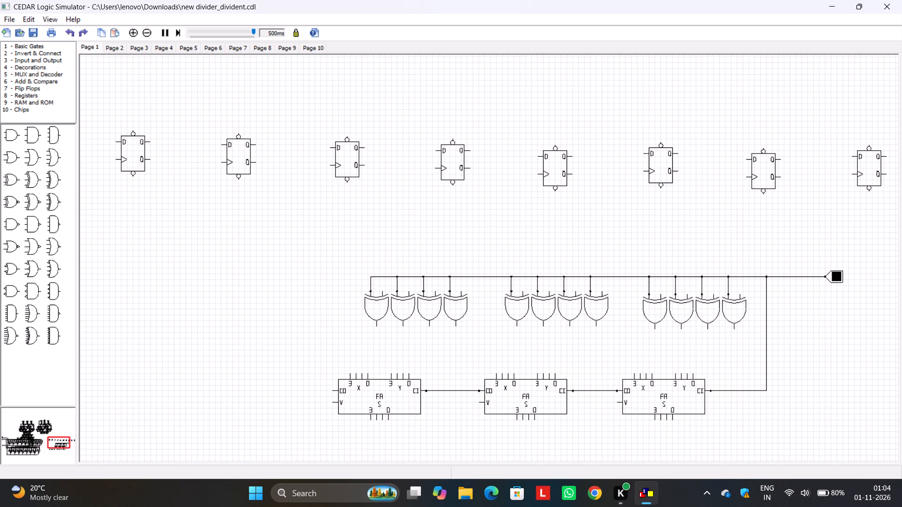
pyautogui.scroll(-2, 755, 382)
pyautogui.scroll(2, 740, 366)
pyautogui.moveTo(740, 364); pyautogui.dragTo(795, 389, button='middle')
pyautogui.scroll(-1, 795, 389)
pyautogui.moveTo(399, 322); pyautogui.dragTo(370, 295, button='middle')
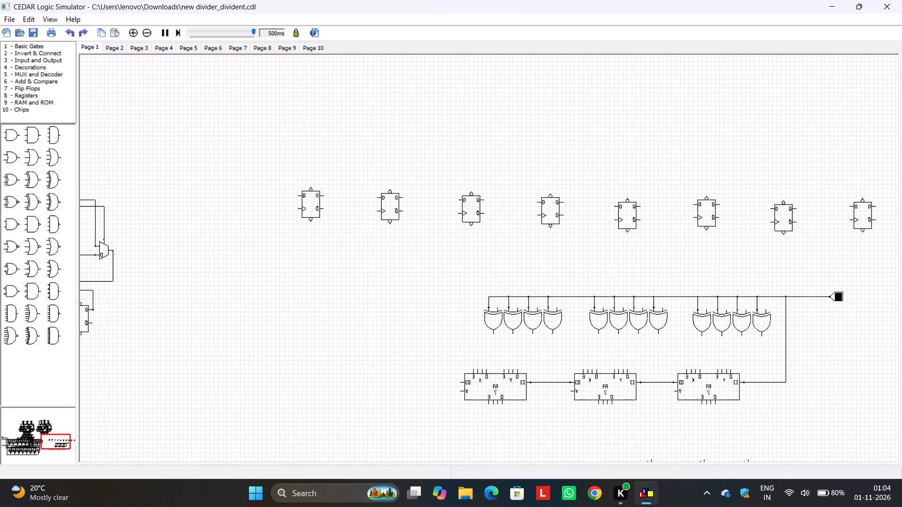
# Place two input toggle switches, stacked one above the other, in the empty area before the first flip-flop of the unwired row.
pyautogui.moveTo(393, 296); pyautogui.dragTo(413, 300, button='middle')
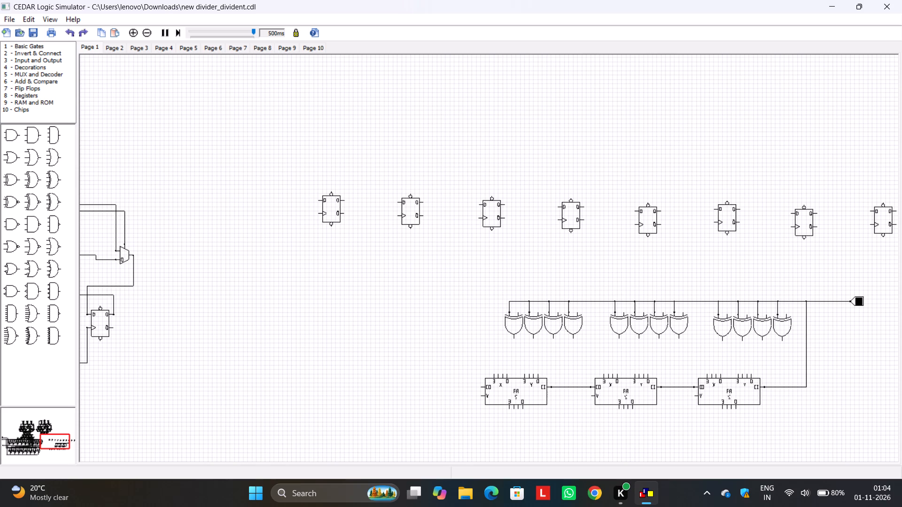
pyautogui.scroll(-1, 415, 302)
pyautogui.moveTo(415, 302); pyautogui.dragTo(427, 345, button='middle')
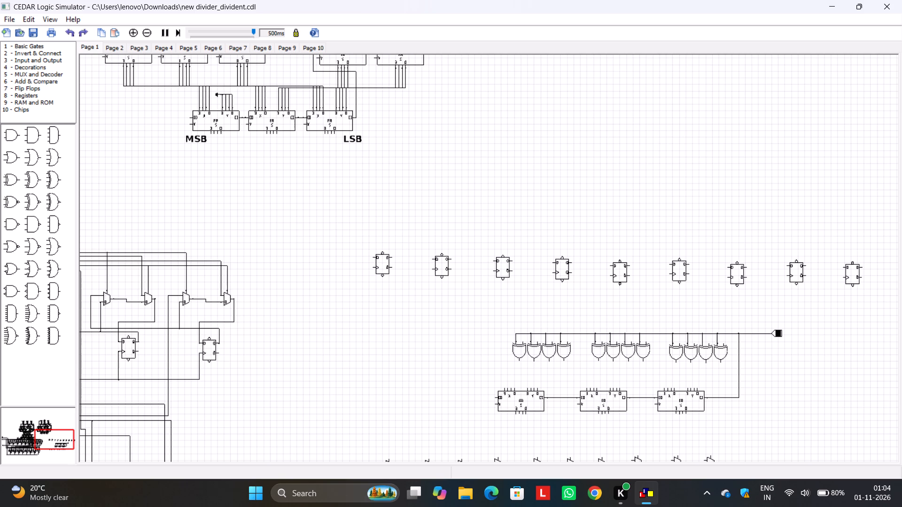
pyautogui.click(33, 58)
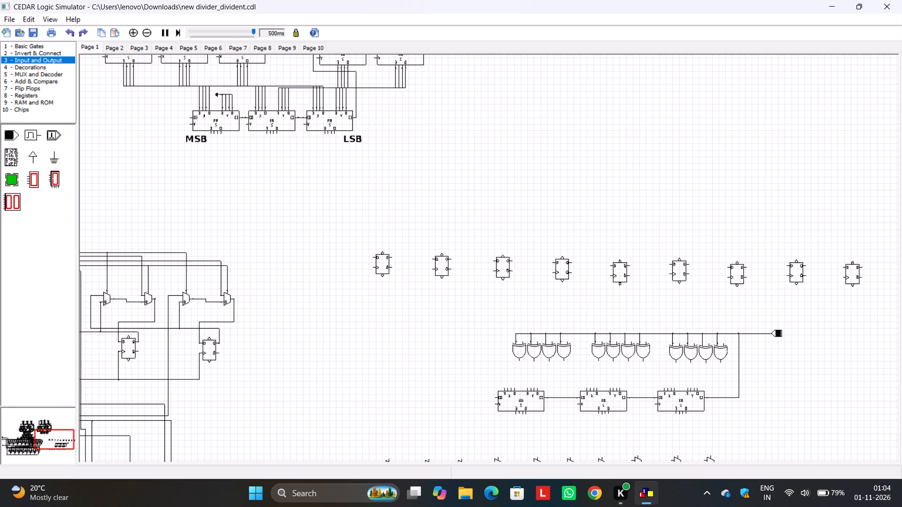
pyautogui.moveTo(8, 132); pyautogui.dragTo(303, 299)
pyautogui.moveTo(303, 299); pyautogui.dragTo(301, 297)
pyautogui.moveTo(8, 131); pyautogui.dragTo(302, 286)
pyautogui.moveTo(302, 286); pyautogui.dragTo(300, 287)
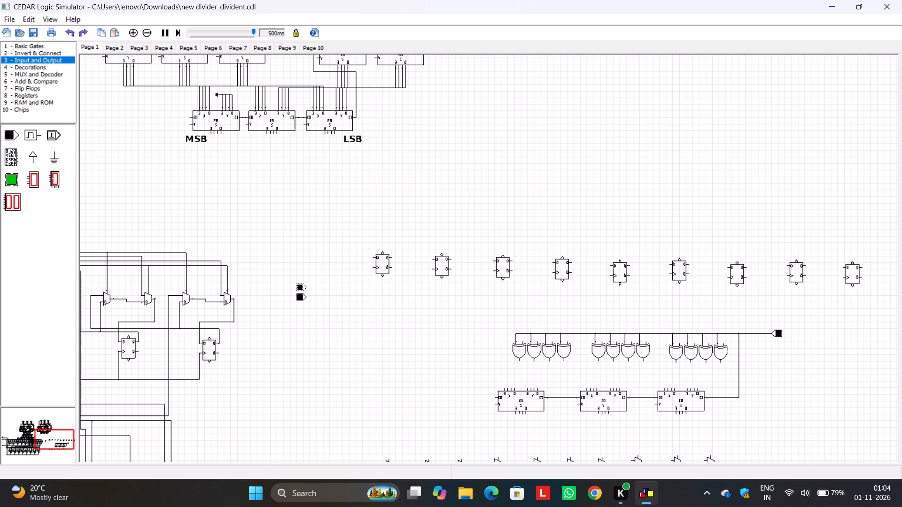
pyautogui.click(301, 286)
pyautogui.click(316, 282)
pyautogui.click(298, 289)
pyautogui.click(331, 279)
# Wire the upper toggle switch to the clock inputs of the first and second flip-flops, aligning the second with the first.
pyautogui.moveTo(308, 286); pyautogui.dragTo(365, 274)
pyautogui.moveTo(365, 274); pyautogui.dragTo(373, 269)
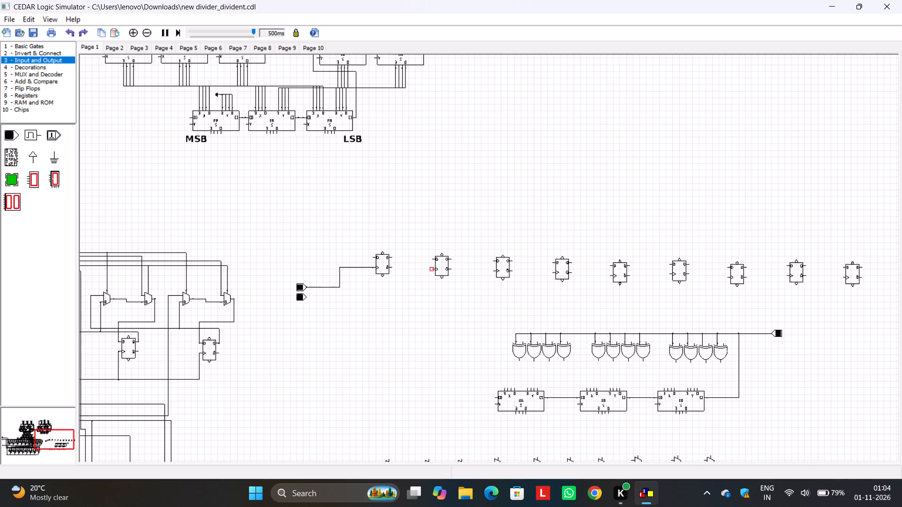
pyautogui.moveTo(432, 269); pyautogui.dragTo(370, 268)
pyautogui.scroll(1, 385, 278)
pyautogui.click(424, 270)
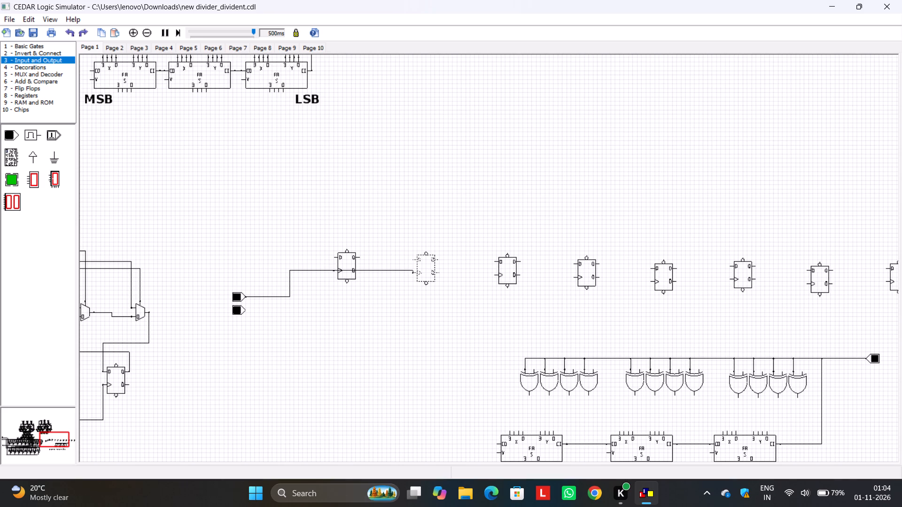
pyautogui.click(458, 293)
# Extend the clock line to the third and fourth flip-flops and align both with the row so the wire runs straight.
pyautogui.moveTo(494, 276); pyautogui.dragTo(414, 272)
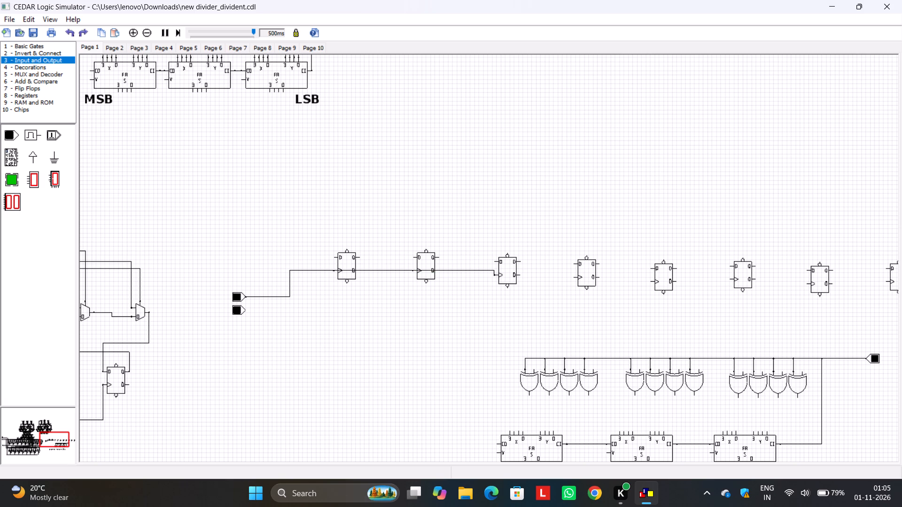
pyautogui.click(508, 278)
pyautogui.click(555, 286)
pyautogui.moveTo(575, 278); pyautogui.dragTo(540, 272)
pyautogui.moveTo(540, 272); pyautogui.dragTo(497, 274)
pyautogui.moveTo(574, 277); pyautogui.dragTo(495, 269)
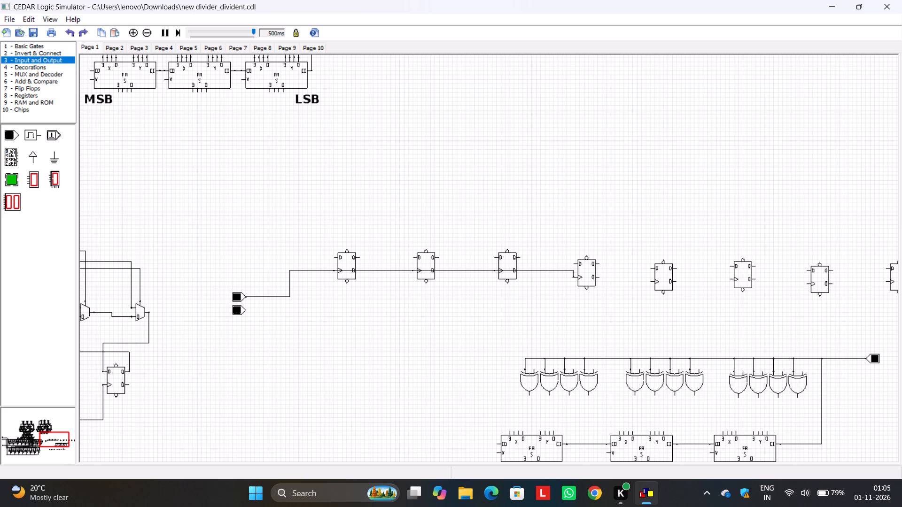
pyautogui.moveTo(584, 272); pyautogui.dragTo(587, 266)
pyautogui.click(608, 265)
# Extend the clock line to the fifth and sixth flip-flops and align both with the row so the wire runs straight.
pyautogui.moveTo(622, 301); pyautogui.dragTo(494, 286, button='middle')
pyautogui.scroll(1, 622, 301)
pyautogui.scroll(-1, 499, 296)
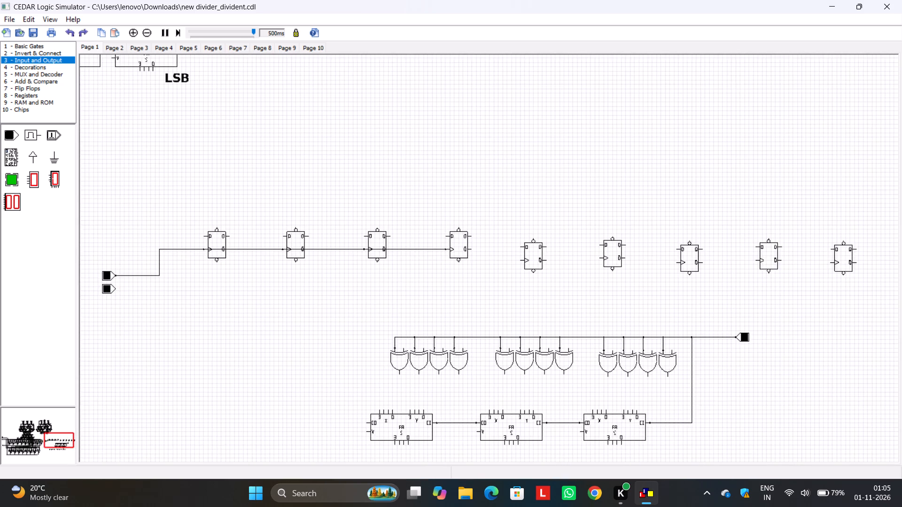
pyautogui.moveTo(552, 296); pyautogui.dragTo(509, 294, button='middle')
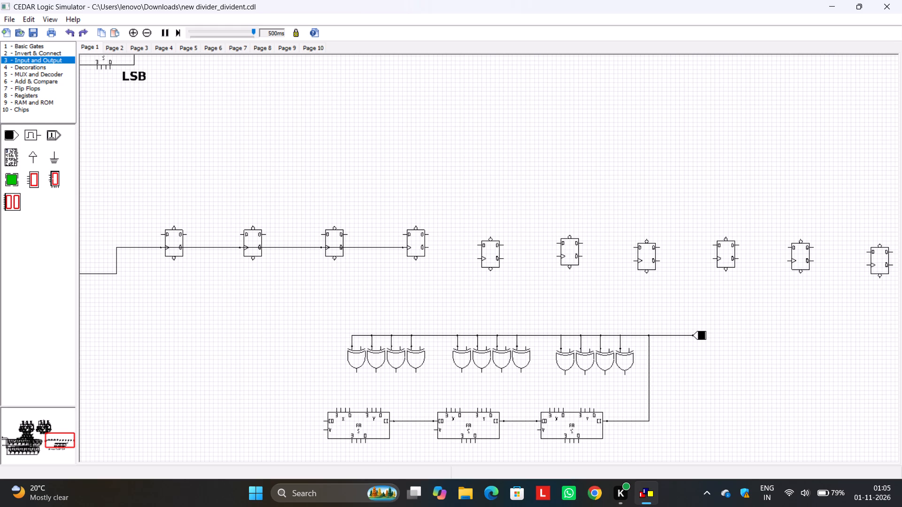
pyautogui.moveTo(478, 258); pyautogui.dragTo(452, 251)
pyautogui.moveTo(452, 251); pyautogui.dragTo(404, 248)
pyautogui.moveTo(493, 254); pyautogui.dragTo(492, 243)
pyautogui.moveTo(492, 243); pyautogui.dragTo(493, 243)
pyautogui.click(535, 262)
pyautogui.moveTo(555, 257); pyautogui.dragTo(539, 253)
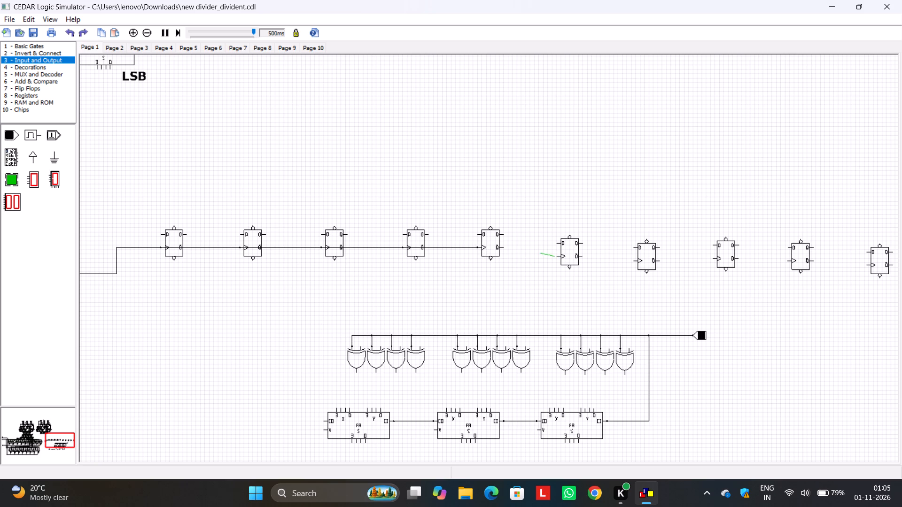
pyautogui.moveTo(539, 253); pyautogui.dragTo(476, 249)
pyautogui.moveTo(568, 253); pyautogui.dragTo(568, 244)
pyautogui.moveTo(568, 244); pyautogui.dragTo(569, 244)
pyautogui.click(601, 249)
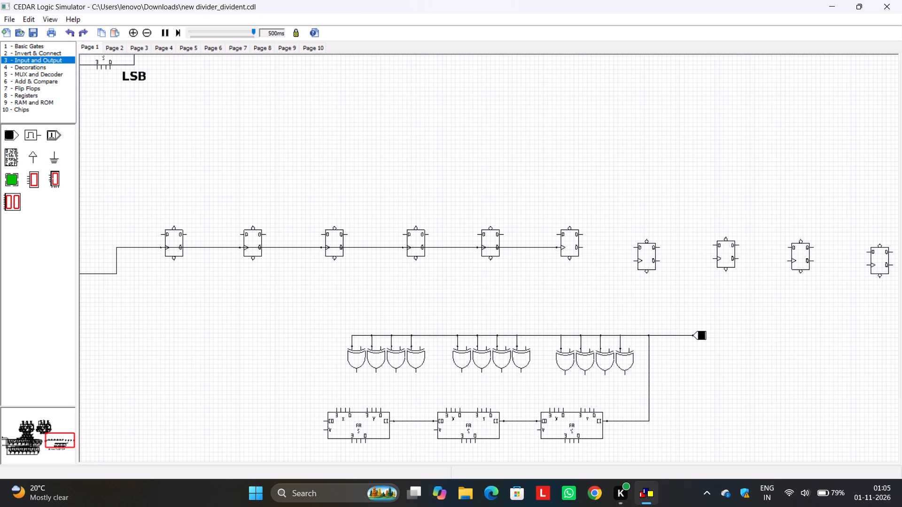
# Align the seventh and eighth flip-flops with the row and chain their clock inputs onto the shared clock line.
pyautogui.moveTo(650, 256); pyautogui.dragTo(650, 245)
pyautogui.moveTo(635, 248); pyautogui.dragTo(558, 249)
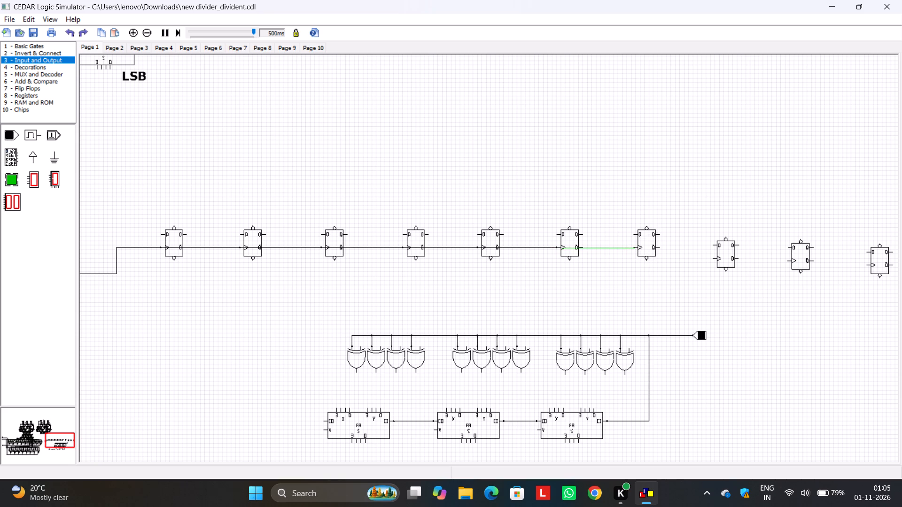
pyautogui.moveTo(558, 249); pyautogui.dragTo(558, 248)
pyautogui.moveTo(711, 258); pyautogui.dragTo(632, 249)
pyautogui.moveTo(731, 257); pyautogui.dragTo(730, 244)
pyautogui.click(730, 244)
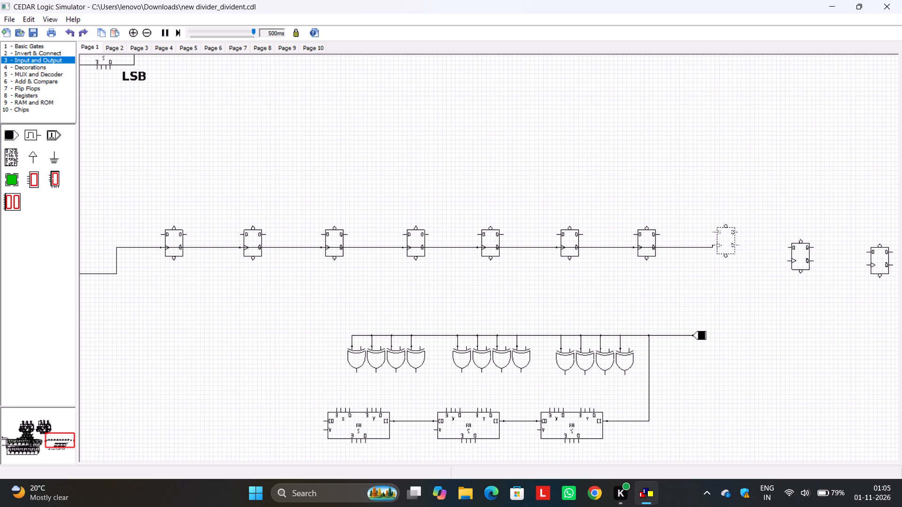
pyautogui.click(737, 263)
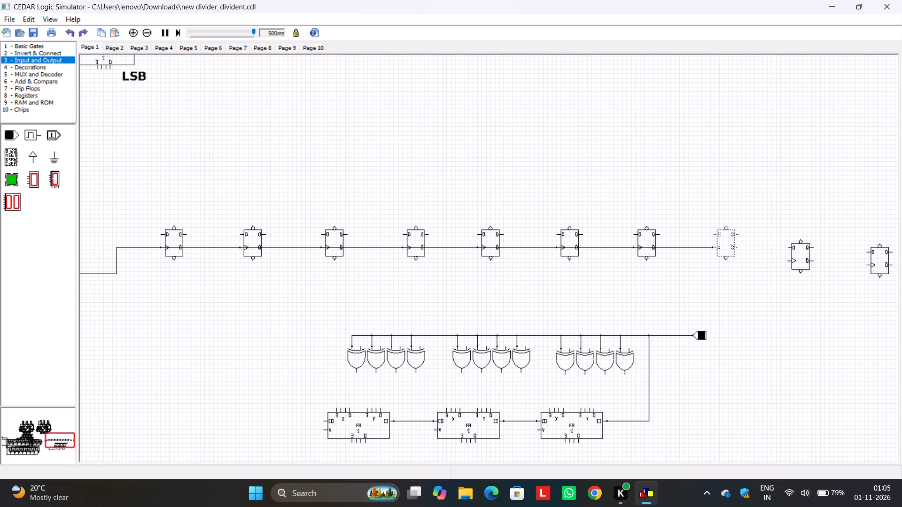
pyautogui.click(776, 314)
# Align the ninth flip-flop with the row and connect its clock input to the eighth flip-flop's clock input.
pyautogui.moveTo(826, 309); pyautogui.dragTo(646, 321, button='middle')
pyautogui.moveTo(623, 275); pyautogui.dragTo(625, 263)
pyautogui.moveTo(609, 262); pyautogui.dragTo(534, 258)
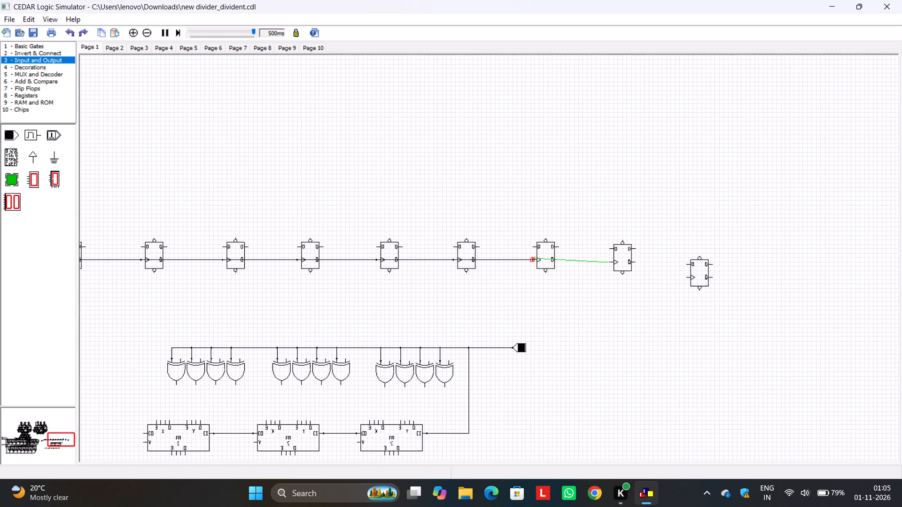
pyautogui.moveTo(534, 258); pyautogui.dragTo(531, 261)
pyautogui.click(624, 263)
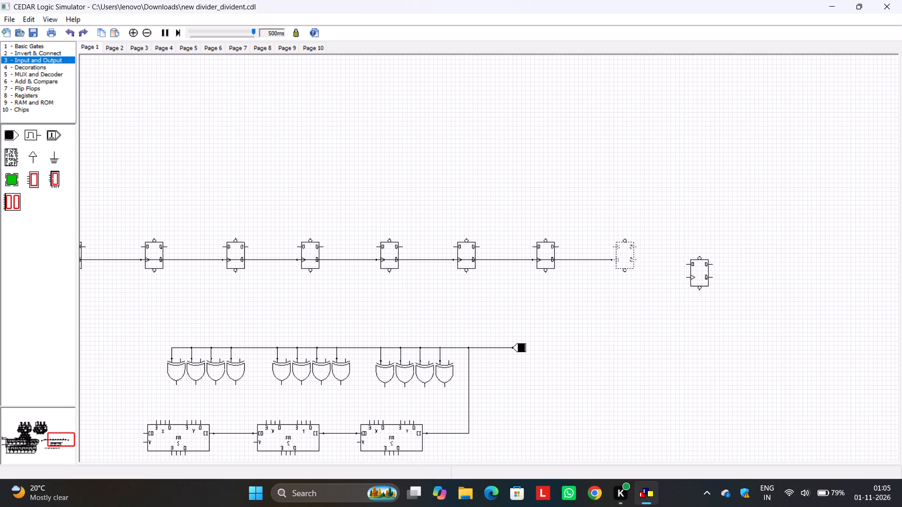
pyautogui.click(654, 277)
# Align the tenth flip-flop with the row and connect its clock input to the ninth flip-flop's clock input.
pyautogui.moveTo(700, 273); pyautogui.dragTo(703, 260)
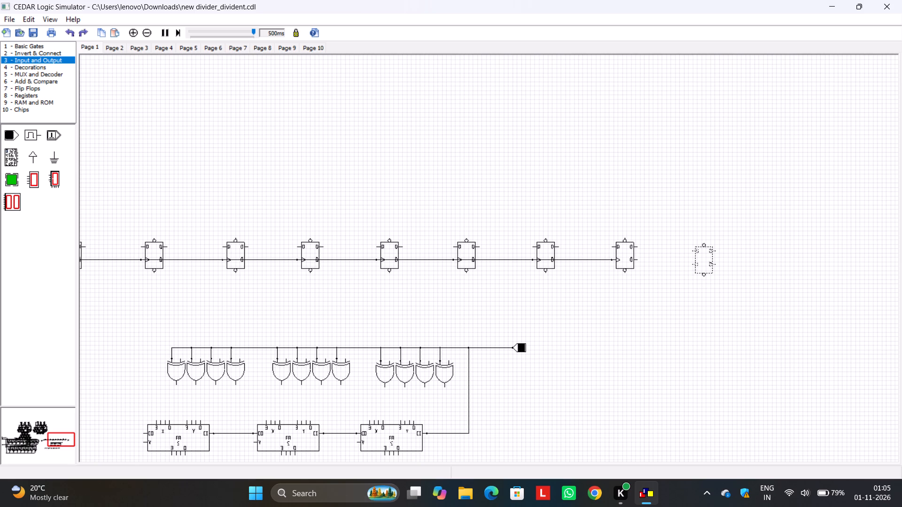
pyautogui.moveTo(703, 260); pyautogui.dragTo(703, 257)
pyautogui.moveTo(691, 261); pyautogui.dragTo(634, 262)
pyautogui.moveTo(634, 262); pyautogui.dragTo(613, 260)
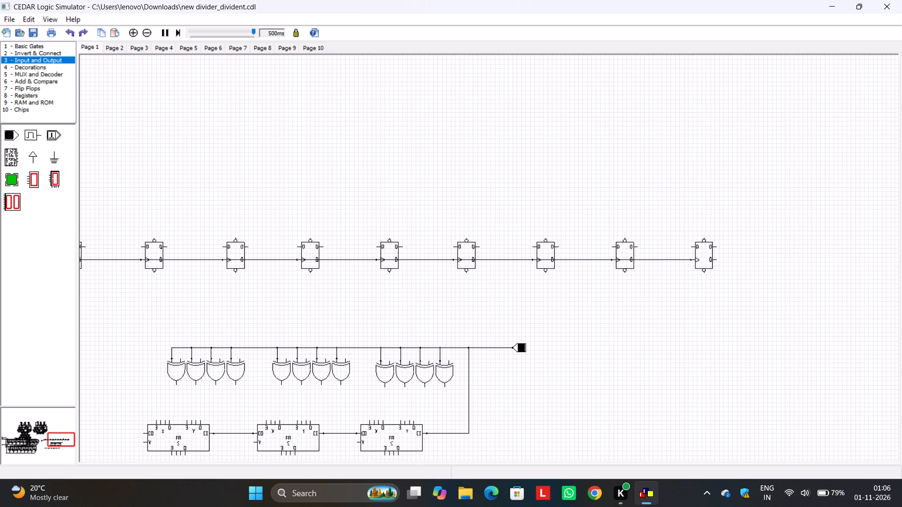
# Reroute the shared clock line so it runs below the flip-flop row, straight and level with the clock toggle's output.
pyautogui.moveTo(662, 259); pyautogui.dragTo(665, 307)
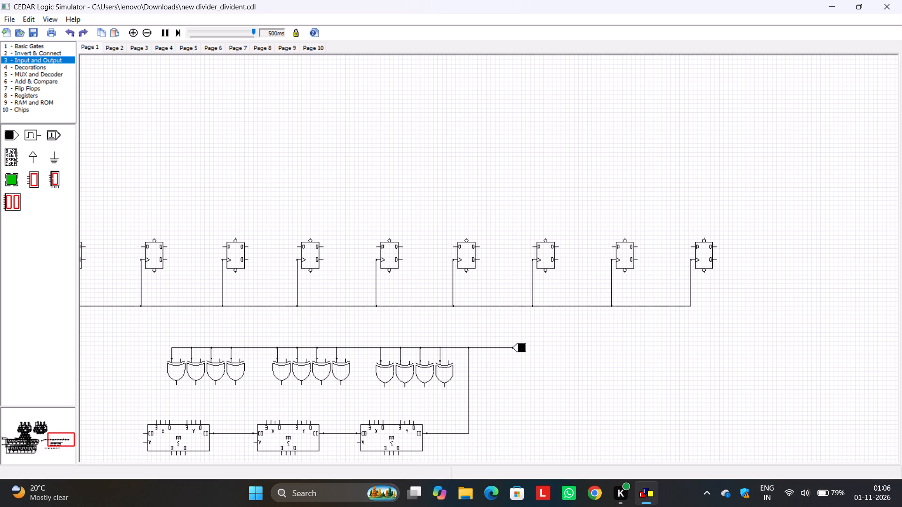
pyautogui.moveTo(665, 307); pyautogui.dragTo(669, 312)
pyautogui.moveTo(643, 348); pyautogui.dragTo(860, 325, button='middle')
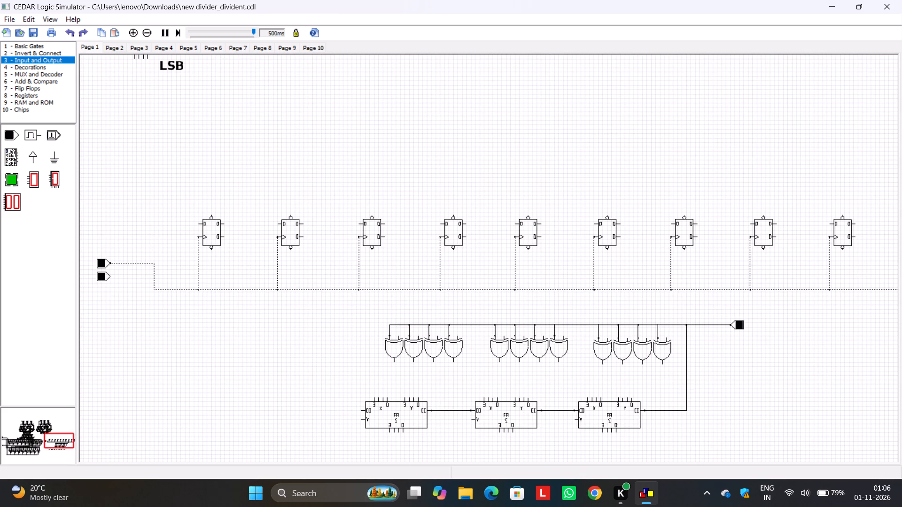
pyautogui.click(268, 317)
pyautogui.moveTo(181, 291); pyautogui.dragTo(185, 279)
pyautogui.click(183, 292)
pyautogui.moveTo(182, 291); pyautogui.dragTo(183, 285)
pyautogui.click(183, 289)
pyautogui.moveTo(183, 290); pyautogui.dragTo(185, 266)
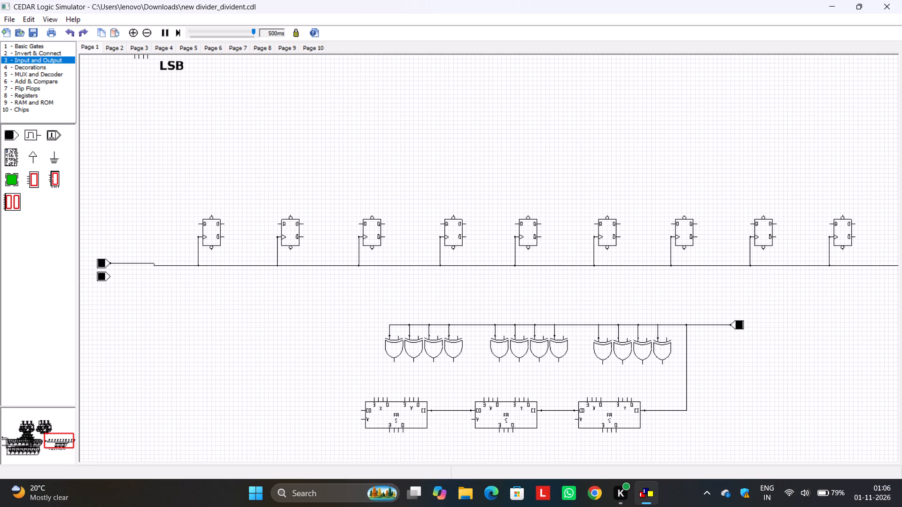
pyautogui.moveTo(185, 266); pyautogui.dragTo(185, 264)
pyautogui.click(194, 297)
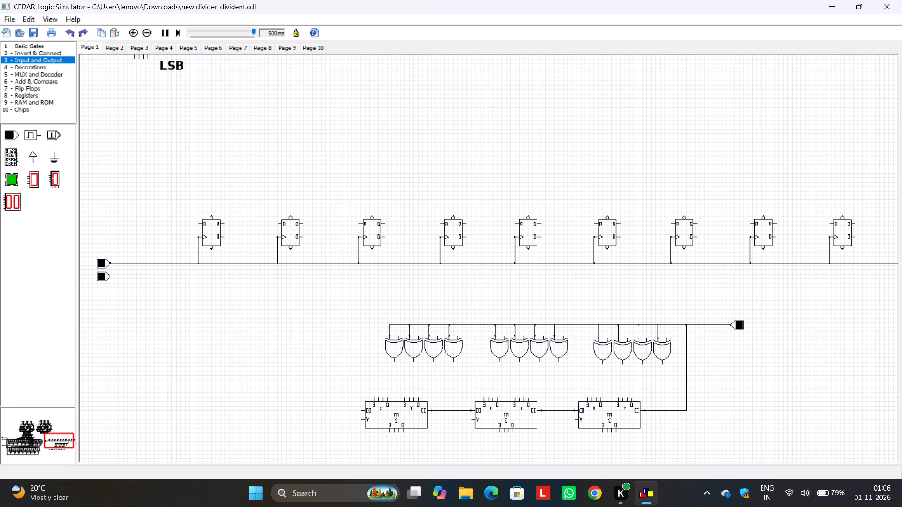
# Wire the second toggle to the first flip-flop's bottom pin and chain it through the bottom pins up to the sixth flip-flop.
pyautogui.moveTo(109, 276); pyautogui.dragTo(211, 252)
pyautogui.moveTo(290, 250); pyautogui.dragTo(257, 263)
pyautogui.moveTo(257, 263); pyautogui.dragTo(210, 276)
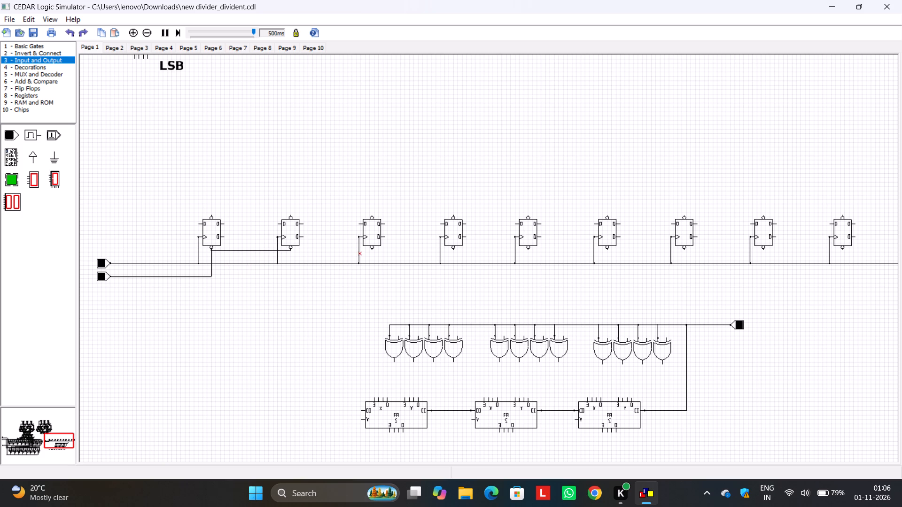
pyautogui.moveTo(371, 248); pyautogui.dragTo(292, 251)
pyautogui.moveTo(454, 249); pyautogui.dragTo(371, 251)
pyautogui.moveTo(527, 250); pyautogui.dragTo(453, 251)
pyautogui.moveTo(453, 251); pyautogui.dragTo(453, 252)
pyautogui.moveTo(606, 250); pyautogui.dragTo(531, 252)
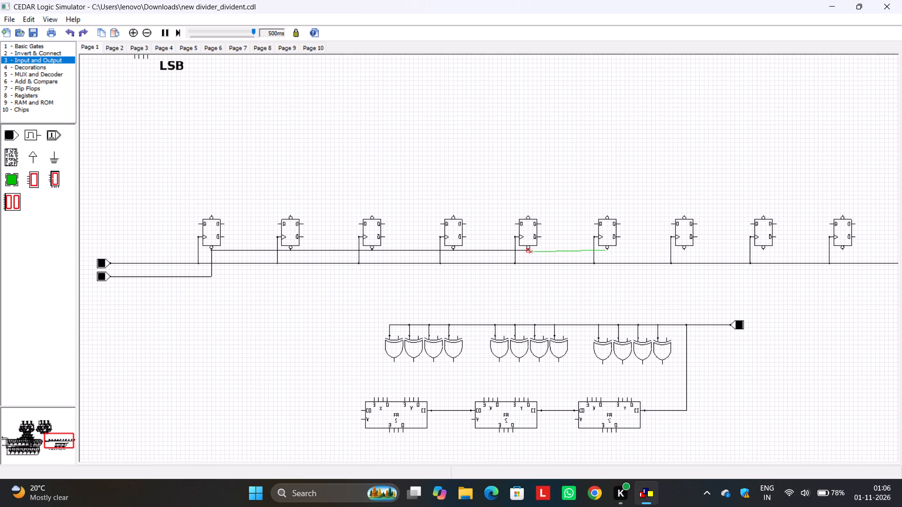
pyautogui.moveTo(531, 252); pyautogui.dragTo(529, 252)
# Extend the bottom-pin line from the sixth flip-flop through the seventh, eighth, ninth and tenth flip-flops.
pyautogui.moveTo(682, 251); pyautogui.dragTo(604, 255)
pyautogui.moveTo(604, 255); pyautogui.dragTo(605, 251)
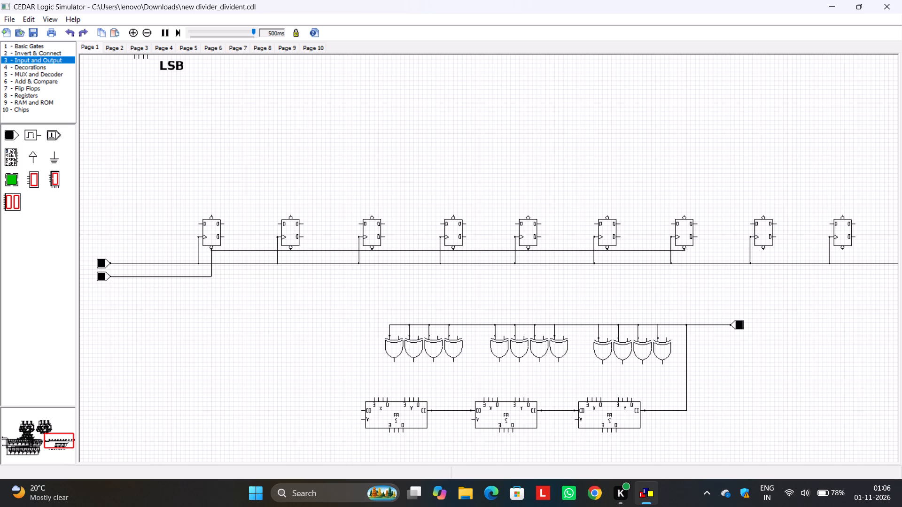
pyautogui.moveTo(764, 249); pyautogui.dragTo(683, 250)
pyautogui.moveTo(840, 249); pyautogui.dragTo(762, 252)
pyautogui.moveTo(840, 304); pyautogui.dragTo(679, 327, button='middle')
pyautogui.moveTo(760, 275); pyautogui.dragTo(700, 275)
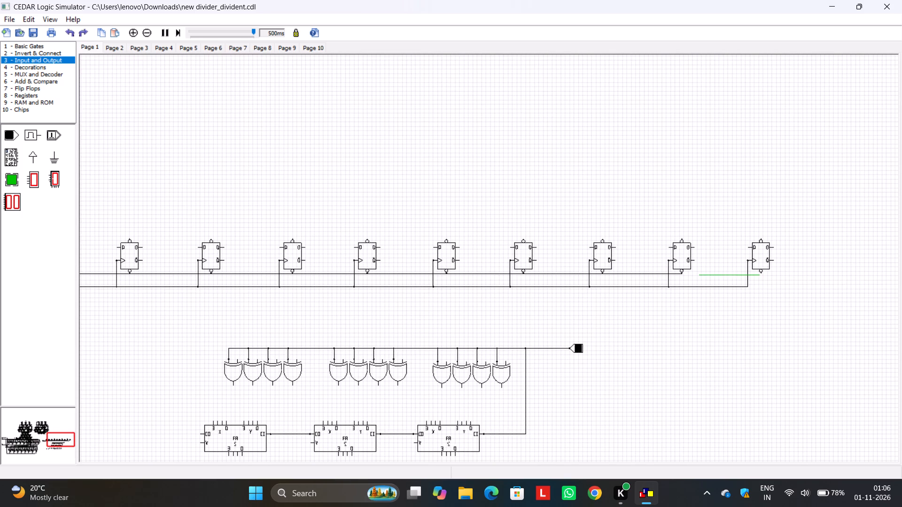
pyautogui.moveTo(700, 275); pyautogui.dragTo(684, 275)
# Move the second toggle above the clock toggle, level with the bottom-pin line so its wire runs straight.
pyautogui.moveTo(707, 319); pyautogui.dragTo(901, 312, button='middle')
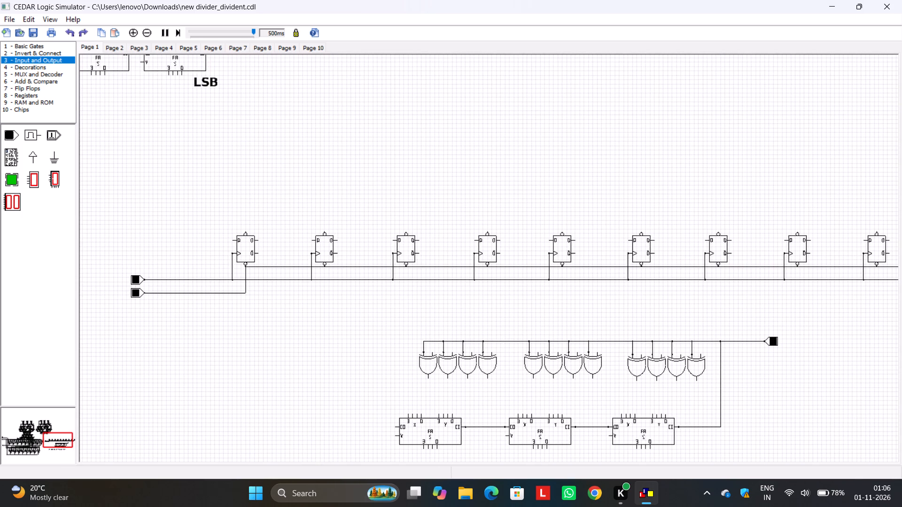
pyautogui.moveTo(138, 293); pyautogui.dragTo(141, 269)
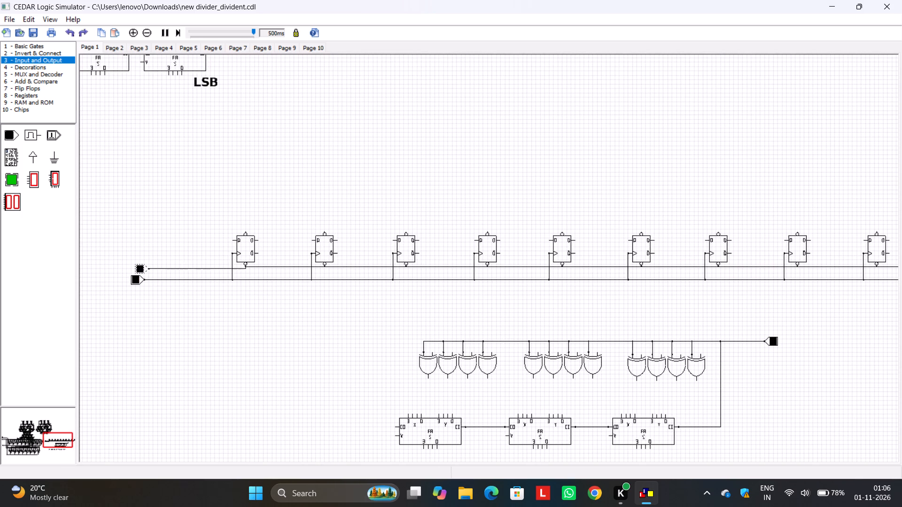
pyautogui.moveTo(141, 269); pyautogui.dragTo(139, 266)
pyautogui.click(202, 320)
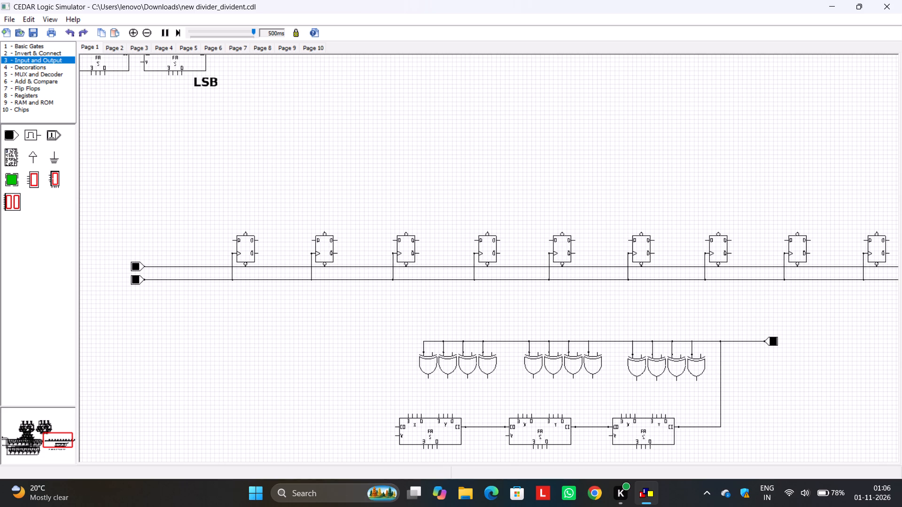
# Wire the outputs of the two rightmost XOR gates in the rightmost group to Y inputs 0 and 1 of the rightmost full adder.
pyautogui.scroll(-2, 200, 319)
pyautogui.moveTo(363, 316); pyautogui.dragTo(340, 328, button='middle')
pyautogui.scroll(1, 340, 328)
pyautogui.moveTo(351, 370); pyautogui.dragTo(334, 354, button='middle')
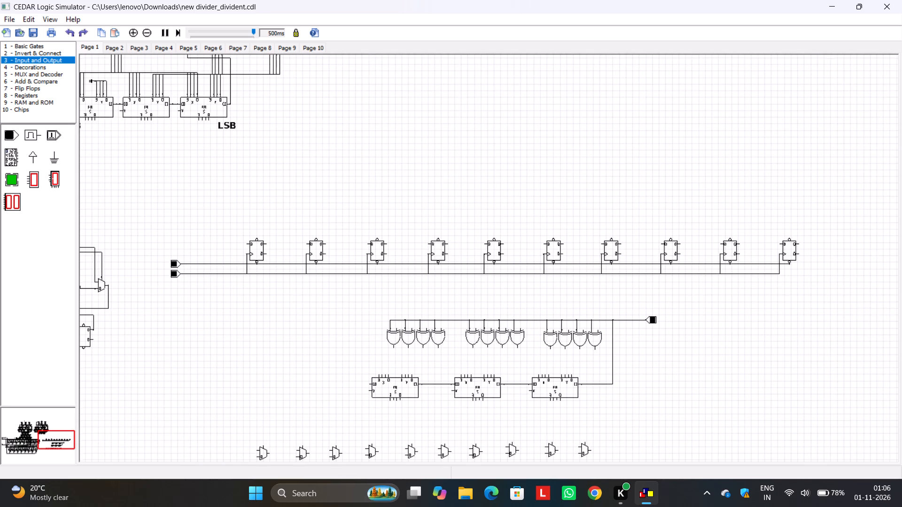
pyautogui.scroll(1, 504, 352)
pyautogui.moveTo(550, 391); pyautogui.dragTo(544, 378, button='middle')
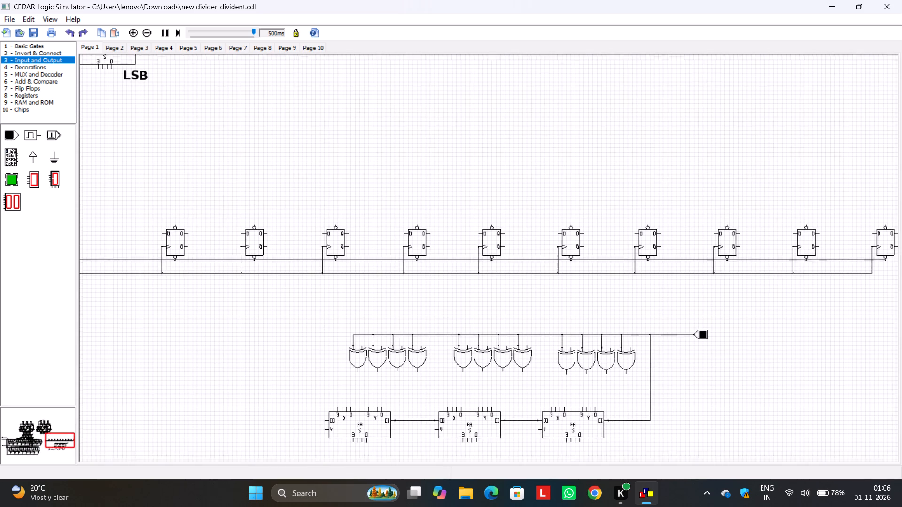
pyautogui.moveTo(544, 378); pyautogui.dragTo(526, 351, button='middle')
pyautogui.moveTo(604, 340); pyautogui.dragTo(574, 374)
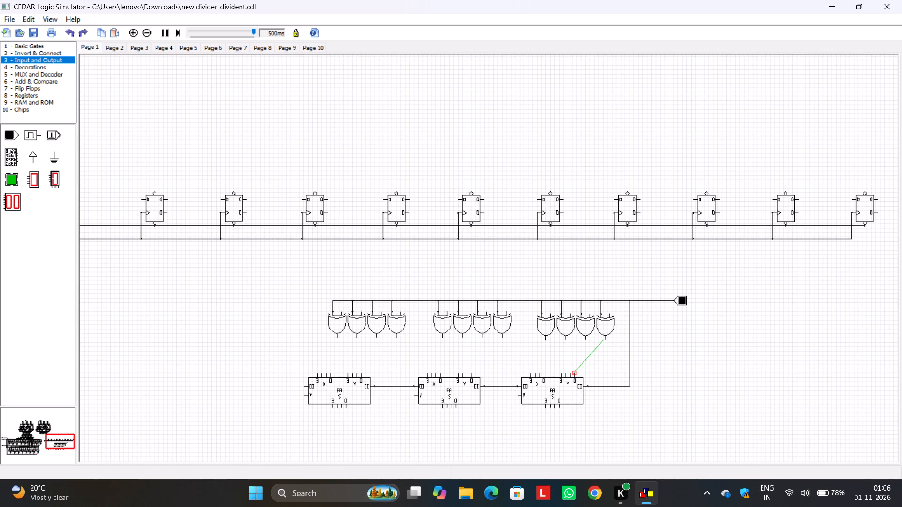
pyautogui.moveTo(574, 374); pyautogui.dragTo(574, 374)
pyautogui.moveTo(585, 338); pyautogui.dragTo(568, 374)
# Switch on the toggle that feeds the XOR gates and the rightmost adder's carry-in.
pyautogui.click(682, 300)
pyautogui.click(682, 339)
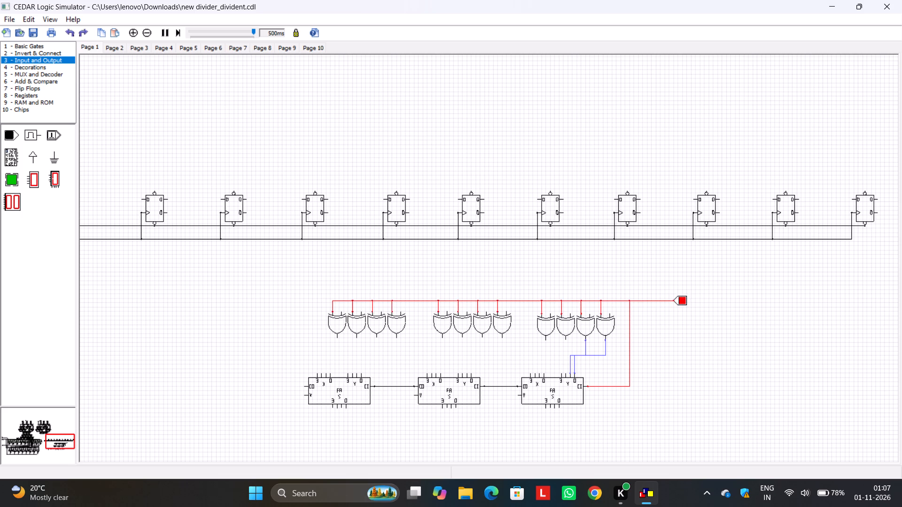
# Wire the remaining two XOR gates of the rightmost group to Y inputs 2 and 3 of the rightmost full adder.
pyautogui.moveTo(568, 341); pyautogui.dragTo(566, 374)
pyautogui.moveTo(566, 374); pyautogui.dragTo(566, 375)
pyautogui.moveTo(547, 341); pyautogui.dragTo(560, 361)
pyautogui.moveTo(560, 361); pyautogui.dragTo(561, 373)
# Wire the outputs of the two rightmost XOR gates in the middle group to Y inputs 0 and 1 of the middle adder.
pyautogui.moveTo(500, 338); pyautogui.dragTo(473, 371)
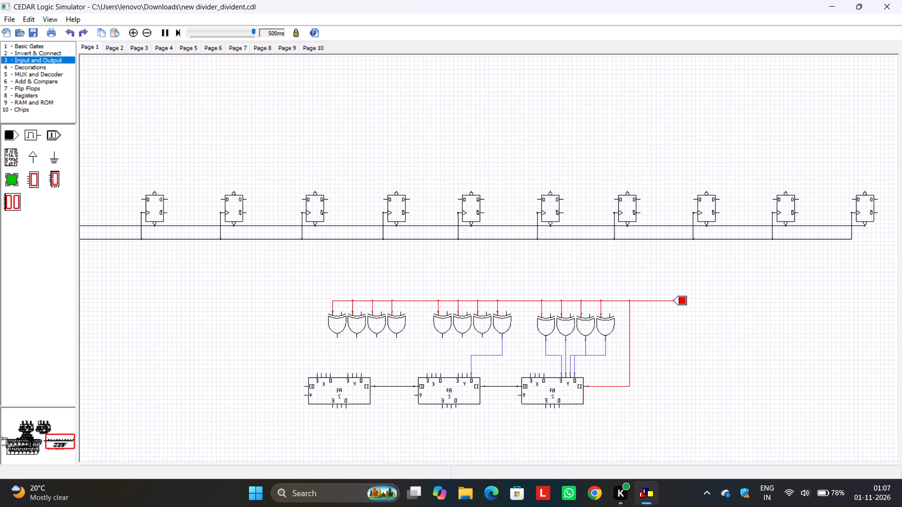
pyautogui.moveTo(482, 338); pyautogui.dragTo(467, 372)
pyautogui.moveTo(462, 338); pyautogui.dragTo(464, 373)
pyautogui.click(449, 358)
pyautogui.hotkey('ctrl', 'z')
# Wire the remaining two XOR gates of the middle group to Y inputs 2 and 3 of the middle full adder.
pyautogui.moveTo(462, 337); pyautogui.dragTo(461, 371)
pyautogui.moveTo(441, 338); pyautogui.dragTo(459, 373)
# Wire the outputs of the two rightmost XOR gates in the leftmost group to Y inputs 0 and 1 of the leftmost full adder.
pyautogui.moveTo(399, 337); pyautogui.dragTo(378, 358)
pyautogui.moveTo(378, 358); pyautogui.dragTo(363, 375)
pyautogui.moveTo(377, 337); pyautogui.dragTo(366, 360)
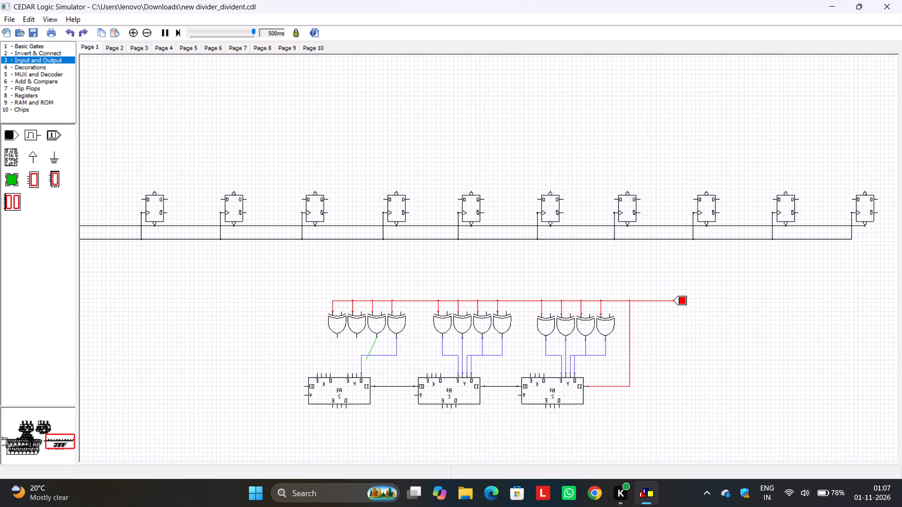
pyautogui.moveTo(366, 360); pyautogui.dragTo(357, 372)
# Delete the leftmost XOR gate of the leftmost group.
pyautogui.click(332, 349)
pyautogui.click(334, 325)
pyautogui.press('Delete')
# Wire the remaining unconnected XOR gate of the leftmost group to Y input 2 of the leftmost full adder.
pyautogui.moveTo(357, 339); pyautogui.dragTo(354, 369)
pyautogui.moveTo(354, 369); pyautogui.dragTo(352, 376)
pyautogui.click(301, 343)
# Place a toggle switch in the deleted XOR gate's spot and rotate it so its output faces down.
pyautogui.moveTo(8, 136); pyautogui.dragTo(267, 302)
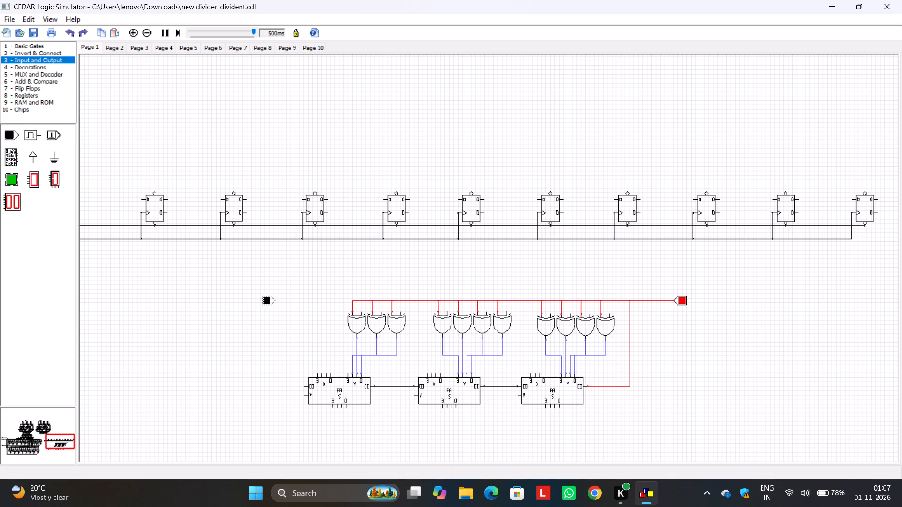
pyautogui.moveTo(267, 302); pyautogui.dragTo(338, 321)
pyautogui.rightClick(339, 321)
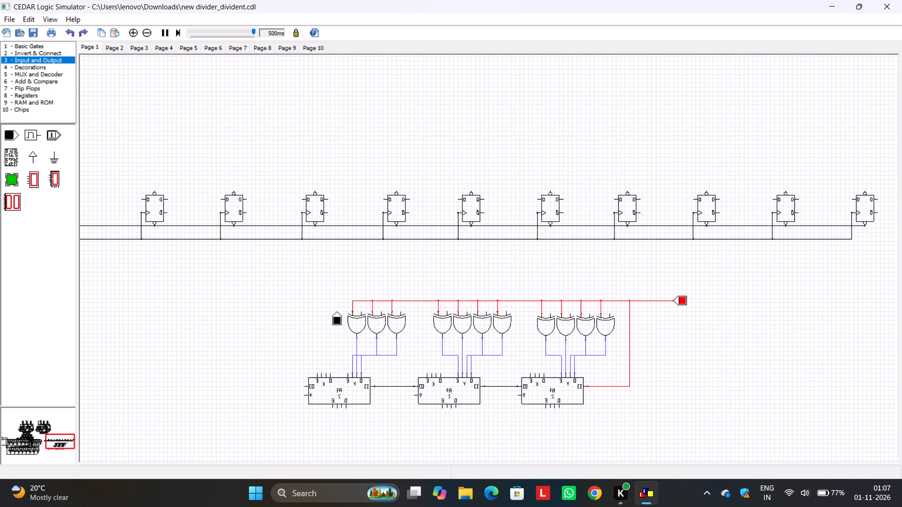
pyautogui.rightClick(339, 320)
pyautogui.rightClick(339, 320)
# Wire the new toggle to Y input 3 of the leftmost full adder and switch it on.
pyautogui.moveTo(338, 330); pyautogui.dragTo(349, 367)
pyautogui.moveTo(349, 367); pyautogui.dragTo(348, 371)
pyautogui.click(337, 322)
pyautogui.click(306, 323)
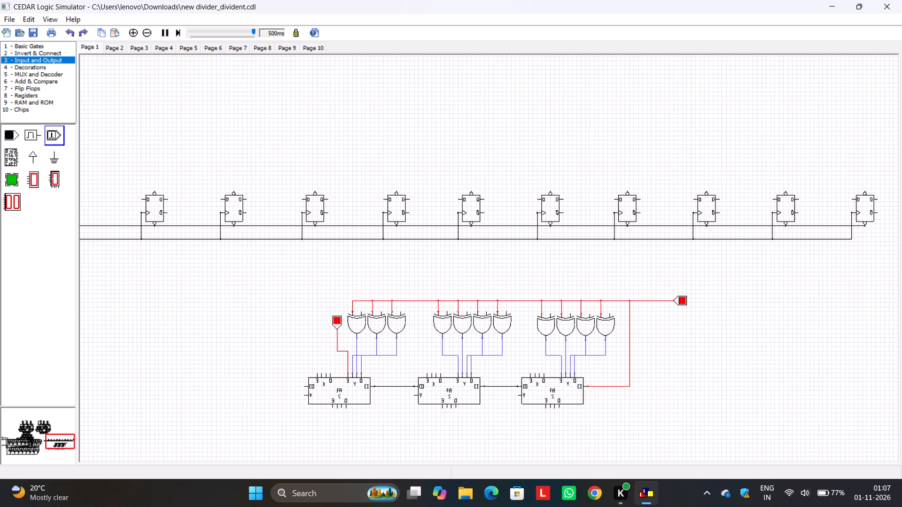
# Add a text label reading "Logic 1" just above the toggle that feeds the leftmost full adder.
pyautogui.click(33, 67)
pyautogui.moveTo(14, 135); pyautogui.dragTo(30, 146)
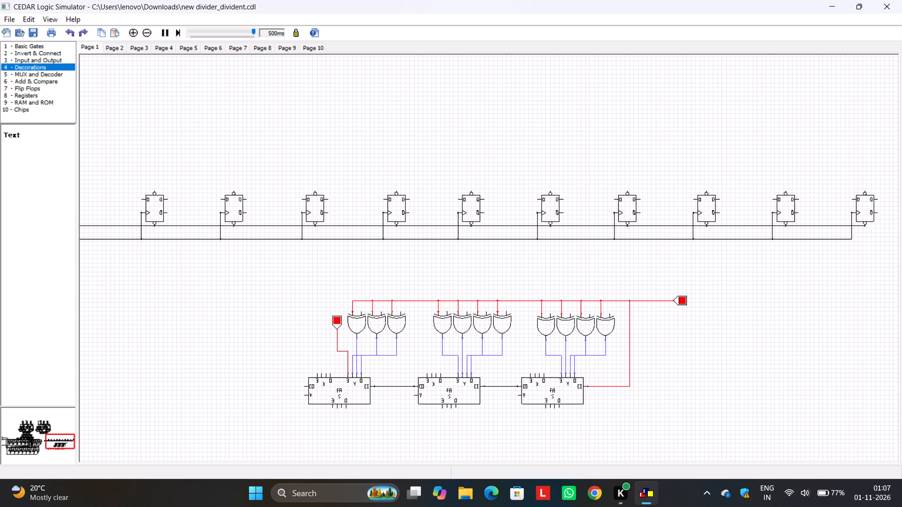
pyautogui.moveTo(30, 146); pyautogui.dragTo(328, 305)
pyautogui.doubleClick(328, 305)
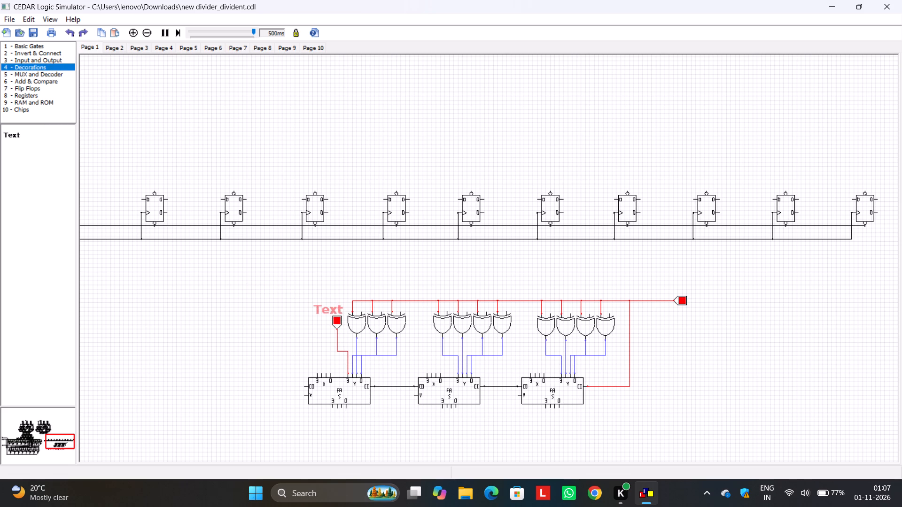
pyautogui.click(328, 310)
pyautogui.tripleClick(326, 311)
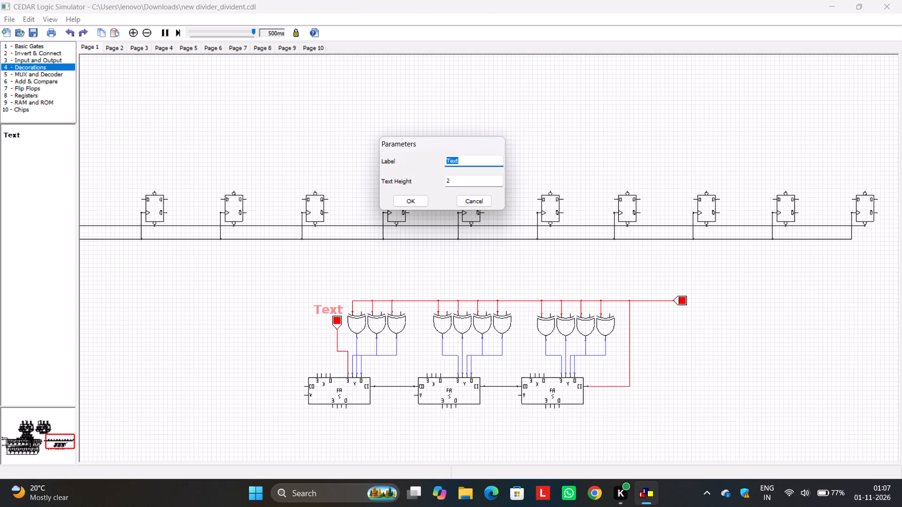
pyautogui.press('BackSpace')
pyautogui.write('Logic 1')
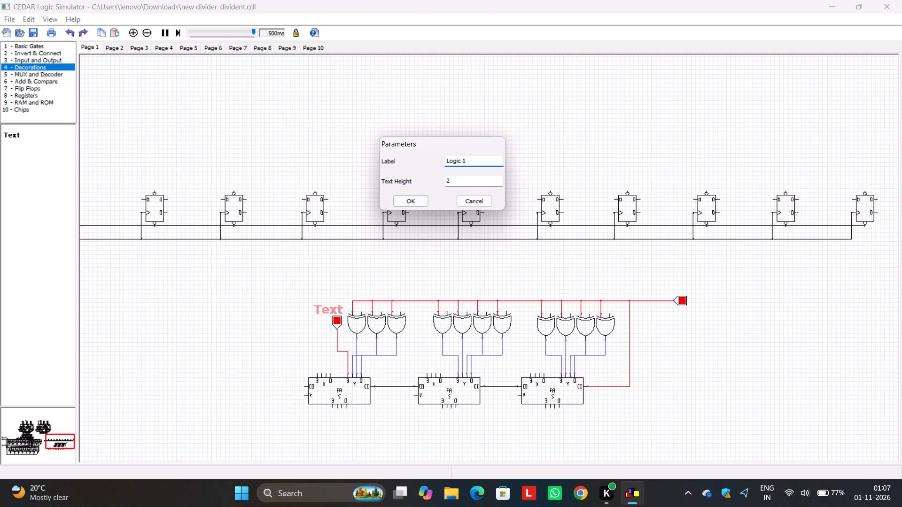
pyautogui.click(403, 201)
pyautogui.click(238, 295)
pyautogui.click(324, 310)
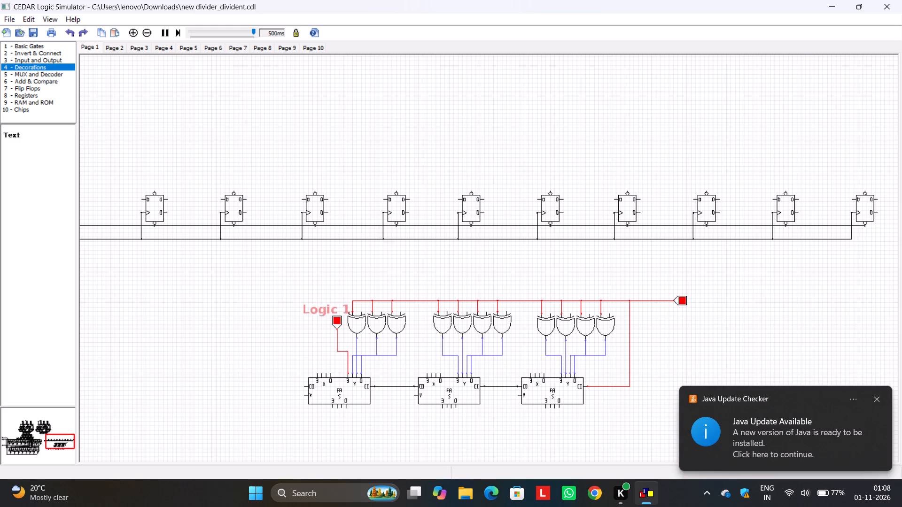
pyautogui.click(286, 331)
# Add a text label reading "CLK" below the lower of the two toggles feeding the flip-flop row.
pyautogui.moveTo(220, 298); pyautogui.dragTo(404, 369, button='middle')
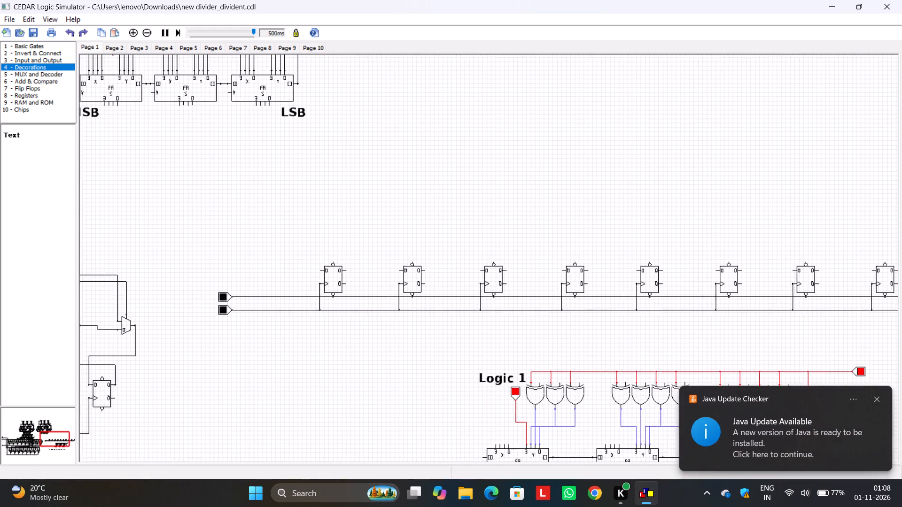
pyautogui.moveTo(404, 369); pyautogui.dragTo(417, 372, button='middle')
pyautogui.click(8, 131)
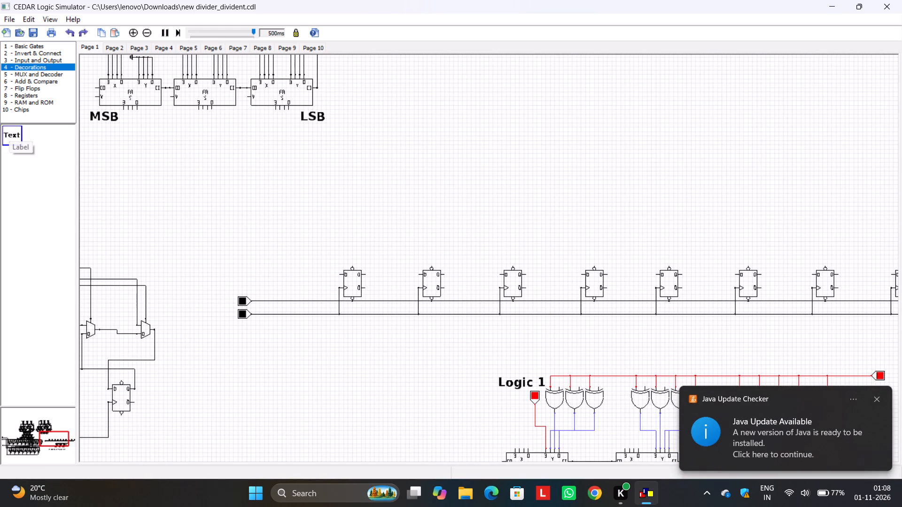
pyautogui.moveTo(9, 131); pyautogui.dragTo(244, 327)
pyautogui.tripleClick(245, 326)
pyautogui.press('BackSpace')
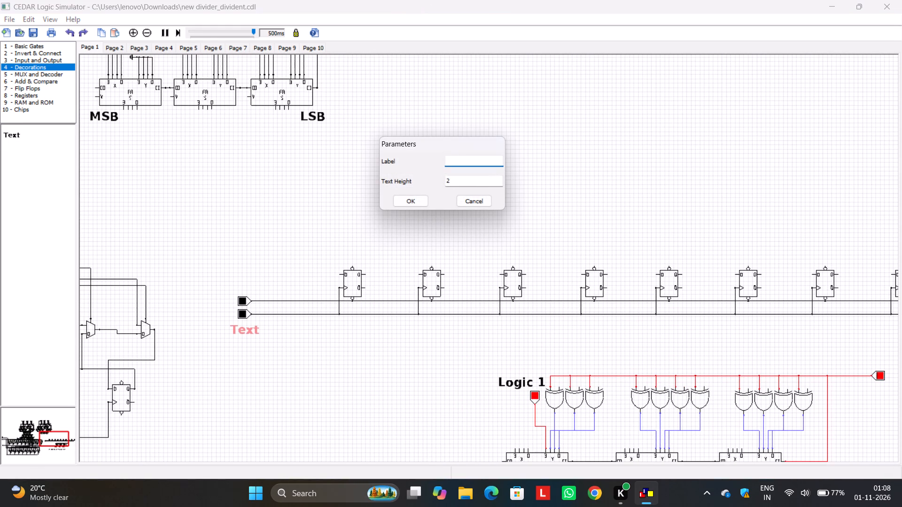
pyautogui.hotkey('shift', 'c')
pyautogui.hotkey('shift', 'l')
pyautogui.hotkey('shift', 'k')
pyautogui.press('Return')
pyautogui.click(188, 369)
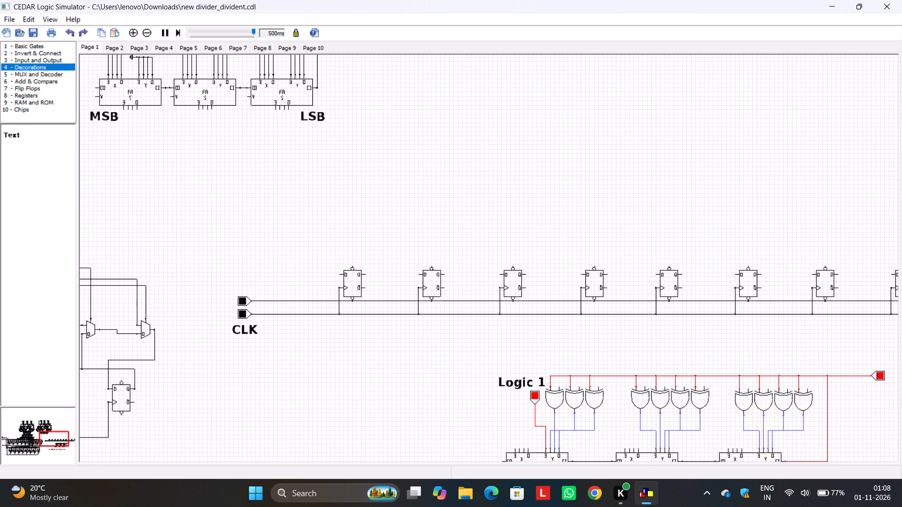
# Add a text label reading "Reset" above the upper of the two toggles feeding the flip-flop row.
pyautogui.moveTo(11, 136); pyautogui.dragTo(245, 280)
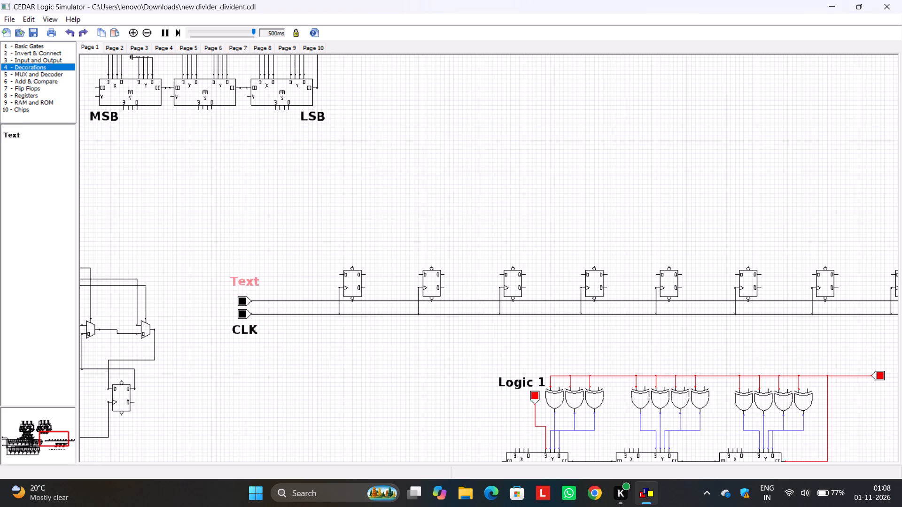
pyautogui.moveTo(245, 280); pyautogui.dragTo(241, 285)
pyautogui.tripleClick(240, 286)
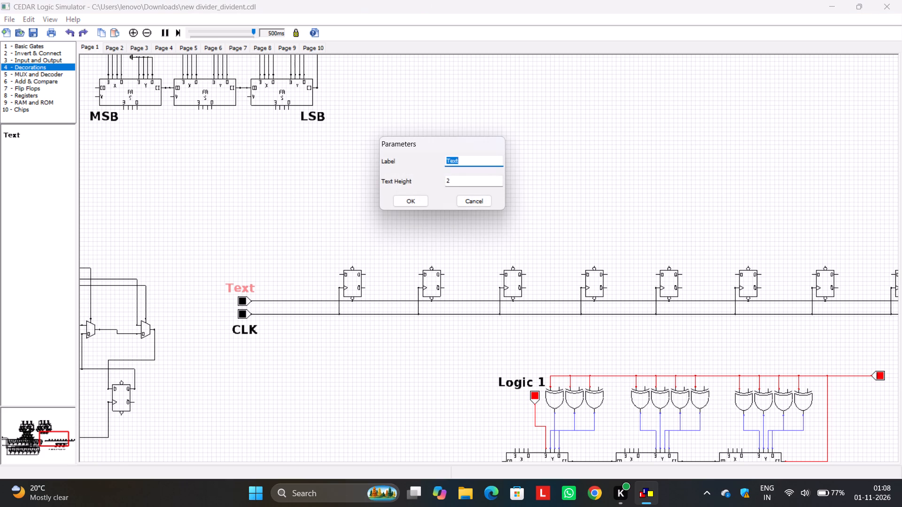
pyautogui.press('BackSpace')
pyautogui.write('Reset')
pyautogui.press('Return')
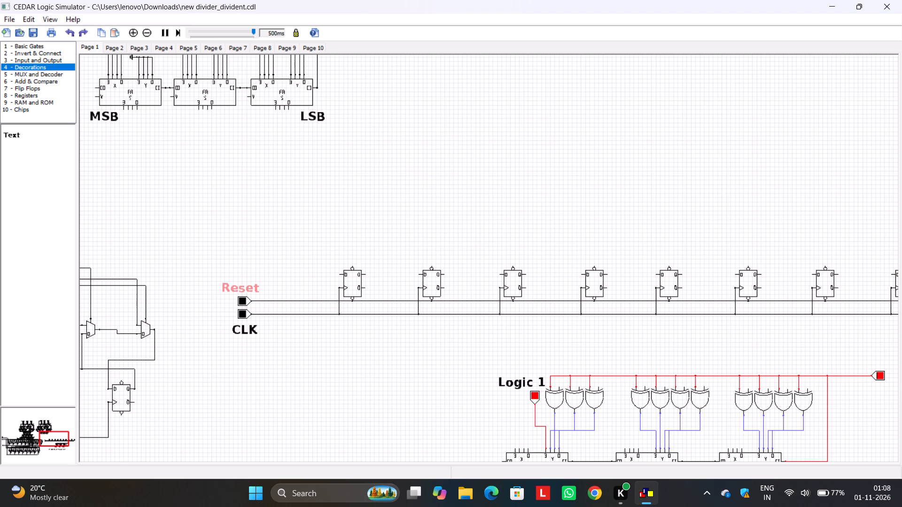
pyautogui.click(331, 201)
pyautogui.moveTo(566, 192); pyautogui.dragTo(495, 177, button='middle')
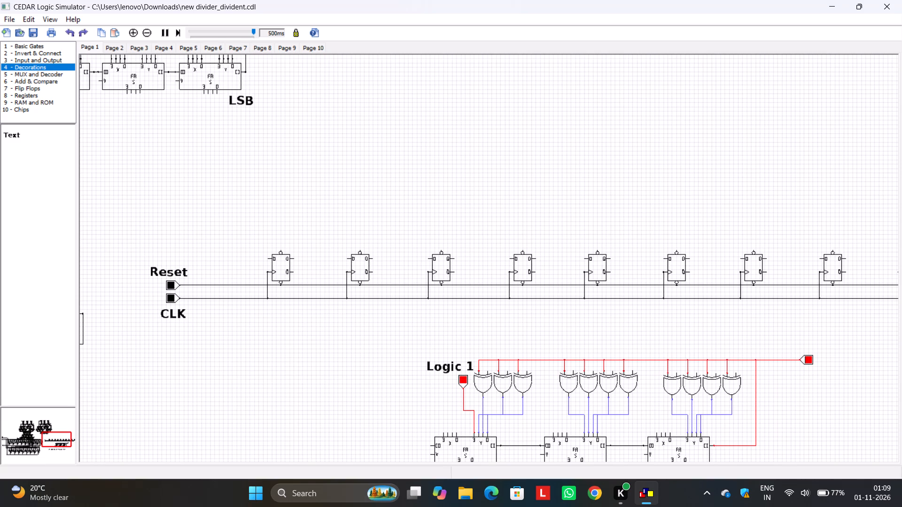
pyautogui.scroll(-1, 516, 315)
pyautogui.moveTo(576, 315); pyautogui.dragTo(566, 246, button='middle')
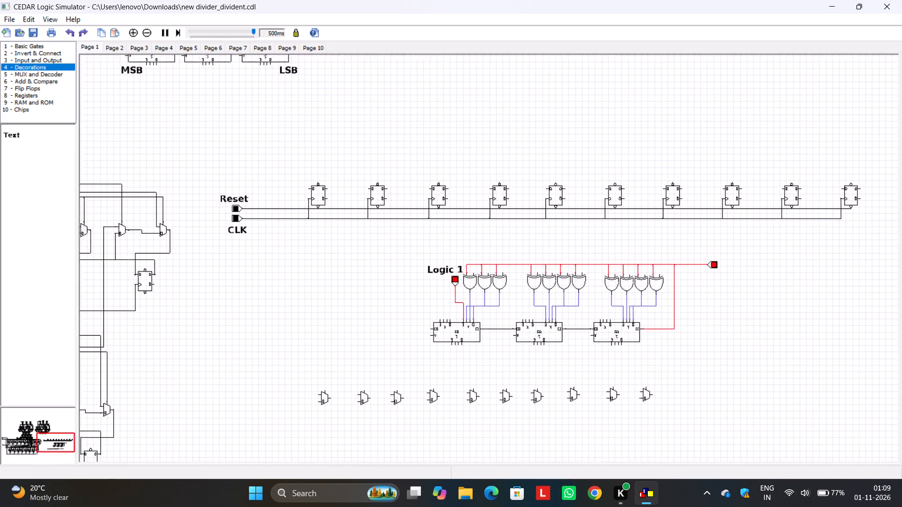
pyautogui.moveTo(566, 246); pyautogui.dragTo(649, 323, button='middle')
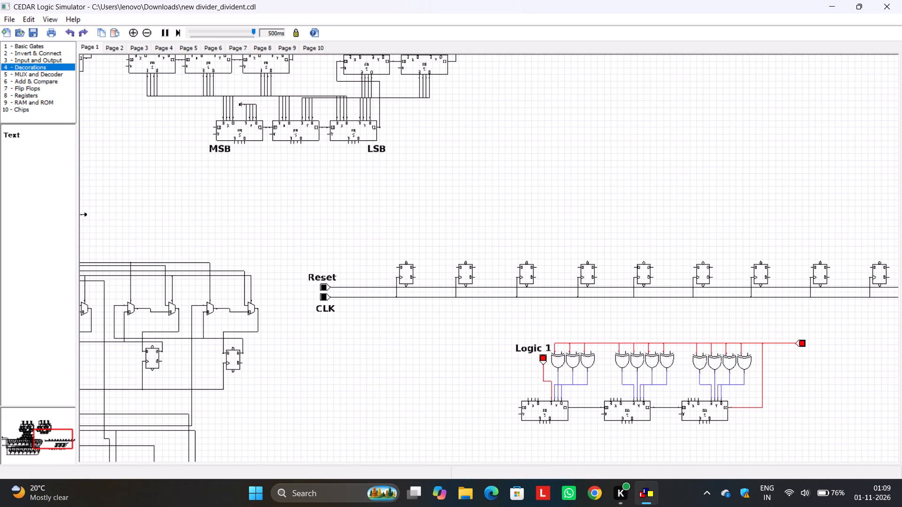
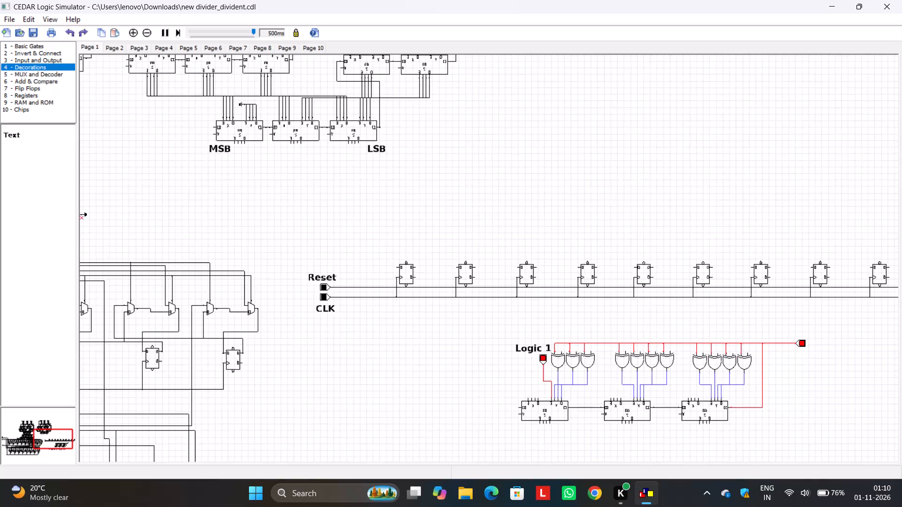
# Add a text label reading "R_9" above the leftmost flip-flop of the ten-flip-flop row.
pyautogui.press('F2')
pyautogui.moveTo(18, 132); pyautogui.dragTo(405, 251)
pyautogui.tripleClick(405, 252)
pyautogui.press('BackSpace')
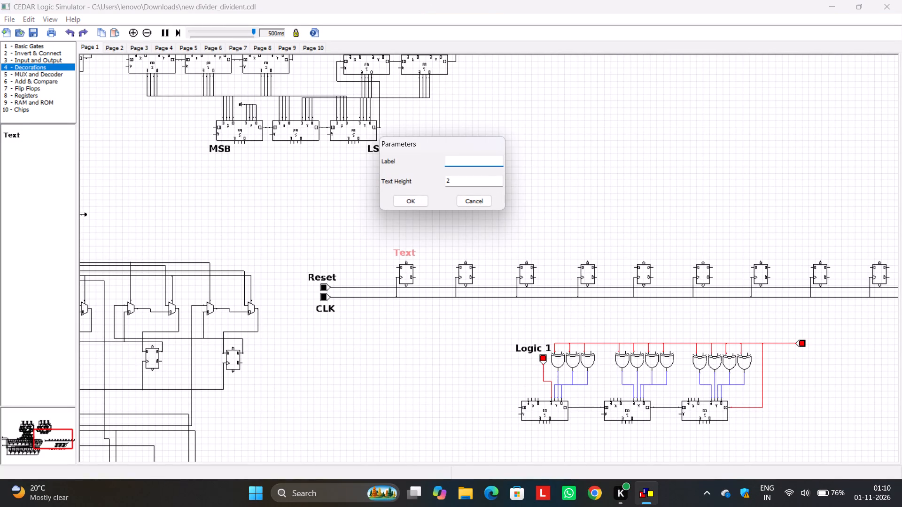
pyautogui.hotkey('shift', 'r')
pyautogui.write('_9')
pyautogui.press('Return')
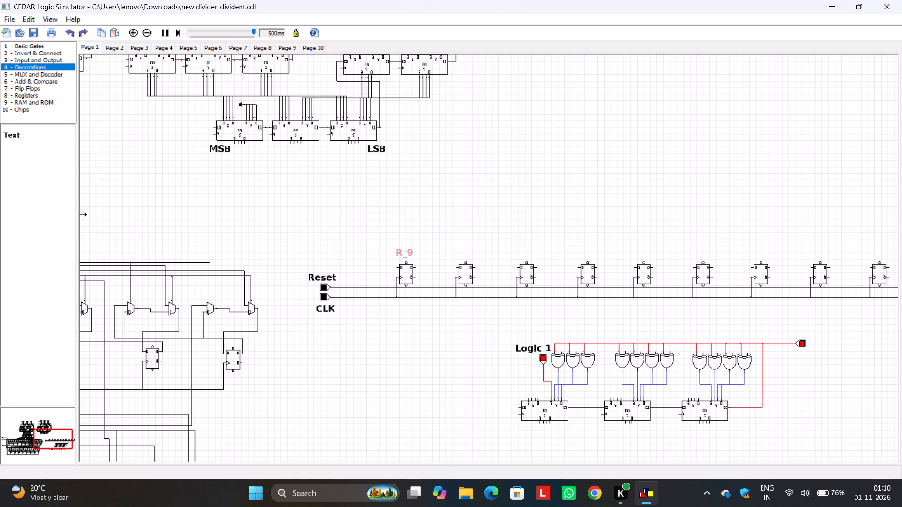
# Add a text label reading "R_0" above the rightmost flip-flop of the row.
pyautogui.moveTo(614, 201); pyautogui.dragTo(384, 223, button='middle')
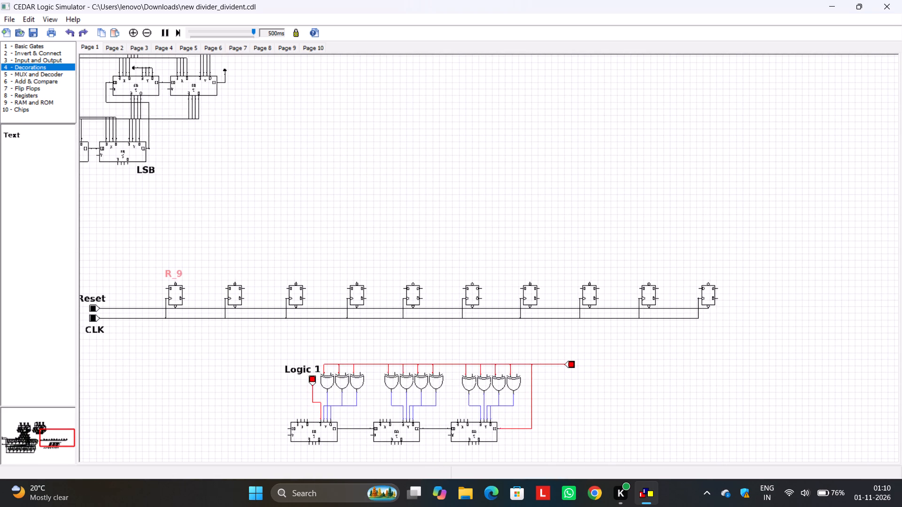
pyautogui.moveTo(12, 134); pyautogui.dragTo(708, 264)
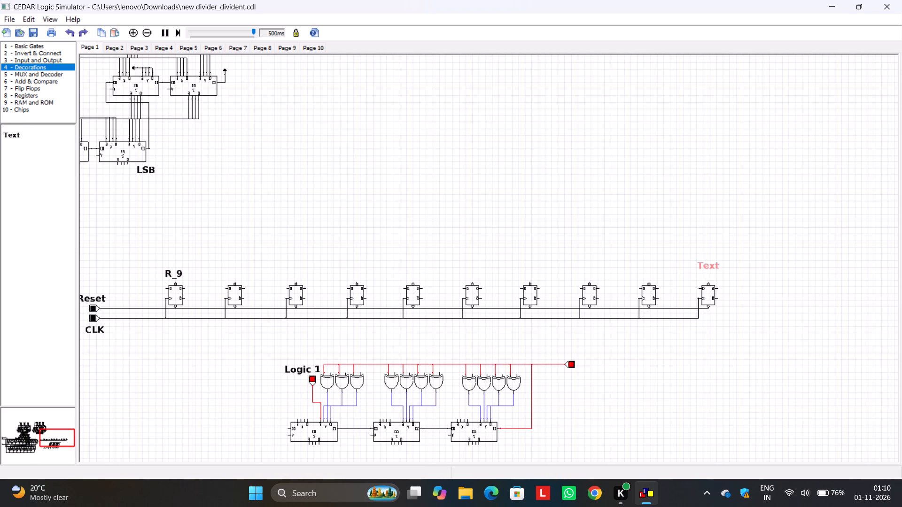
pyautogui.moveTo(708, 264); pyautogui.dragTo(707, 270)
pyautogui.tripleClick(707, 270)
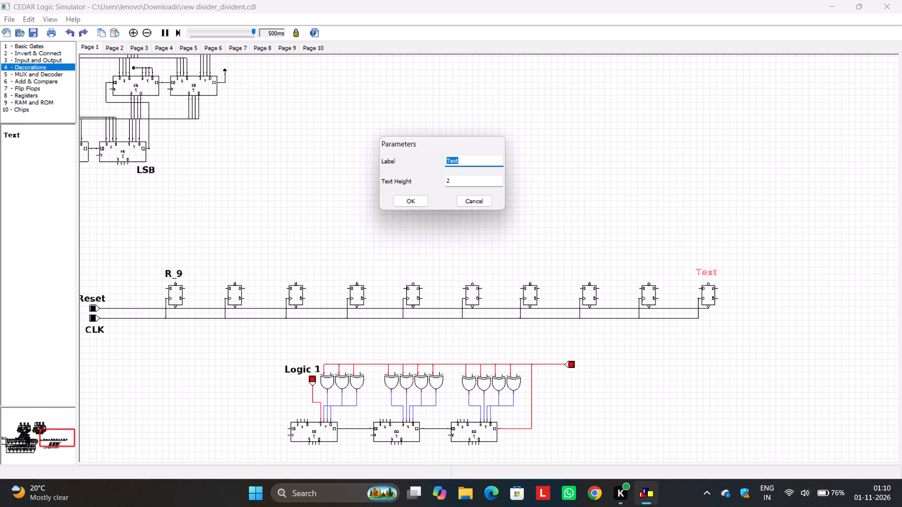
pyautogui.press('BackSpace')
pyautogui.hotkey('shift', 'r')
pyautogui.write('_0')
pyautogui.press('Return')
pyautogui.click(682, 262)
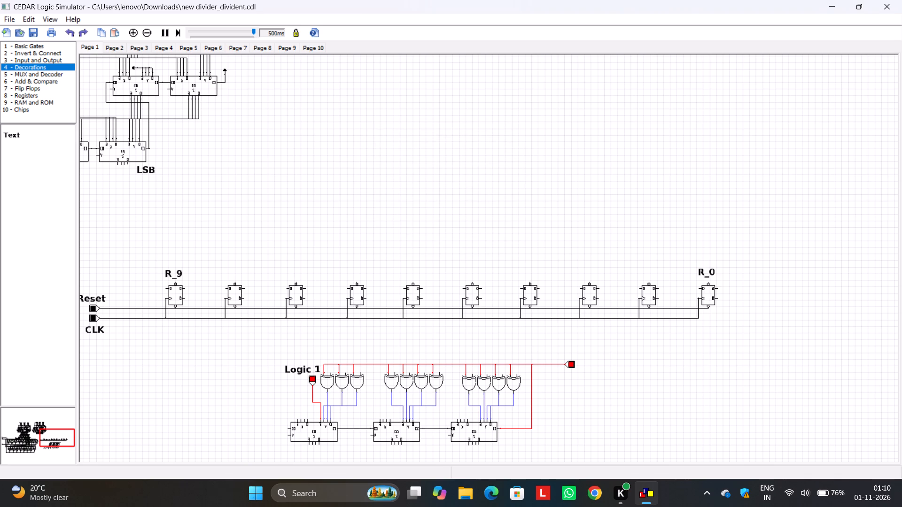
# Wire the LSB full adder's rightmost sum output to the fourth XOR gate of the rightmost group, routing it well above the flip-flop row.
pyautogui.moveTo(537, 263); pyautogui.dragTo(675, 143, button='middle')
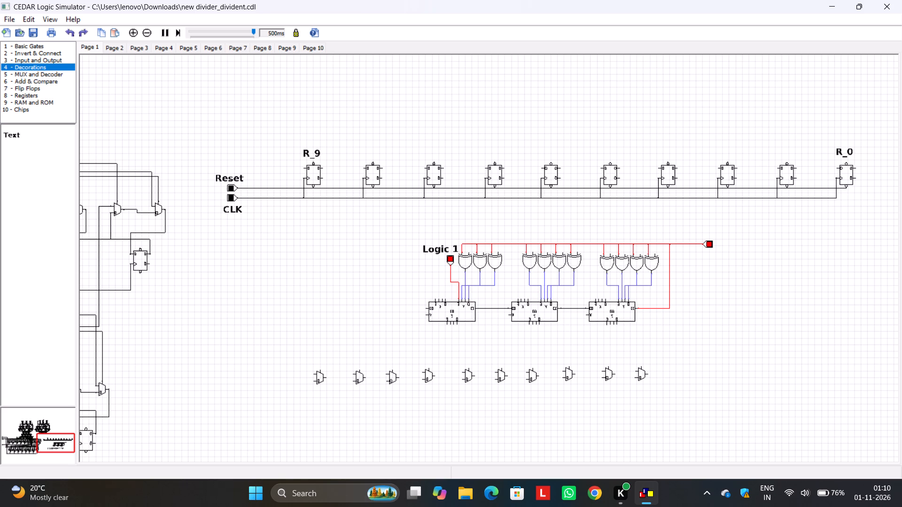
pyautogui.moveTo(491, 132); pyautogui.dragTo(466, 239, button='middle')
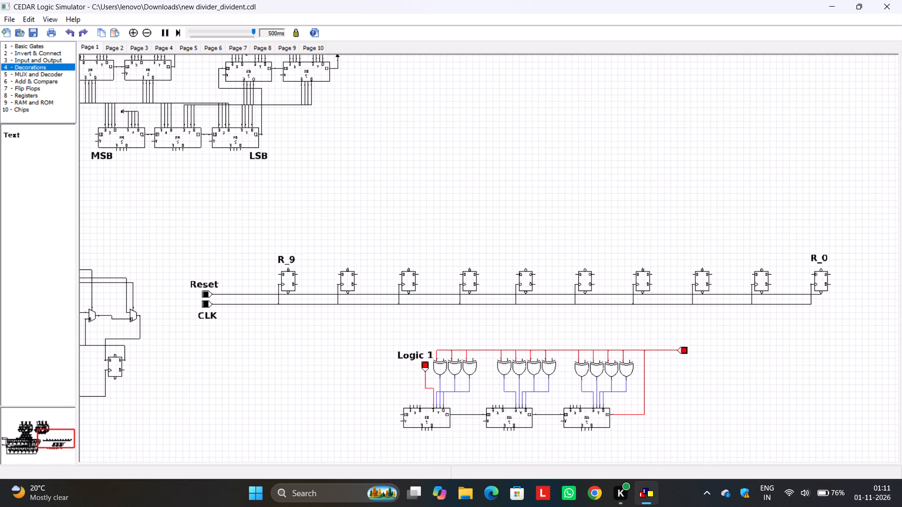
pyautogui.moveTo(241, 150); pyautogui.dragTo(562, 311)
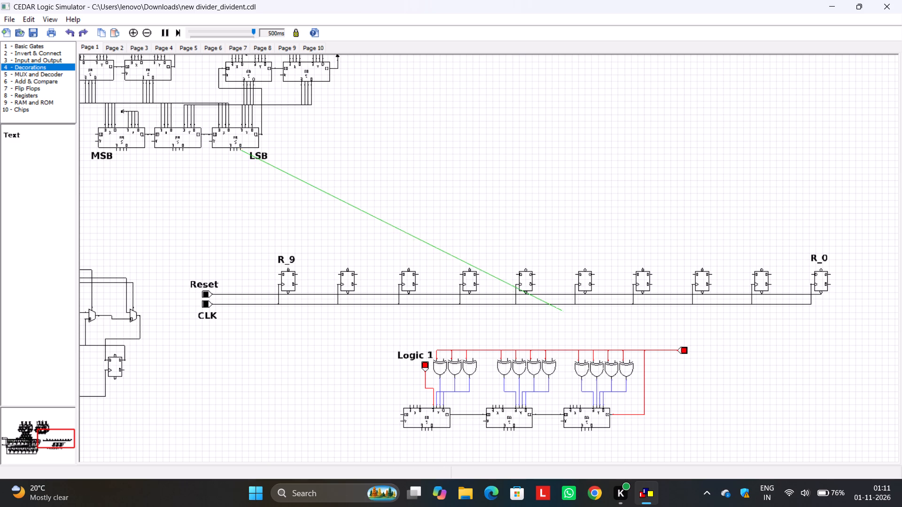
pyautogui.moveTo(562, 311); pyautogui.dragTo(629, 358)
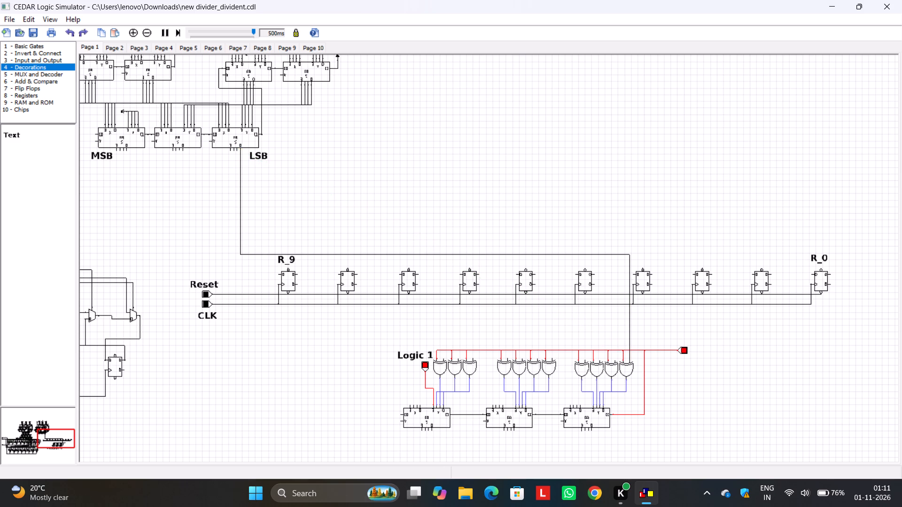
pyautogui.moveTo(374, 253); pyautogui.dragTo(374, 238)
pyautogui.moveTo(374, 238); pyautogui.dragTo(374, 238)
pyautogui.moveTo(378, 254); pyautogui.dragTo(382, 167)
pyautogui.click(375, 214)
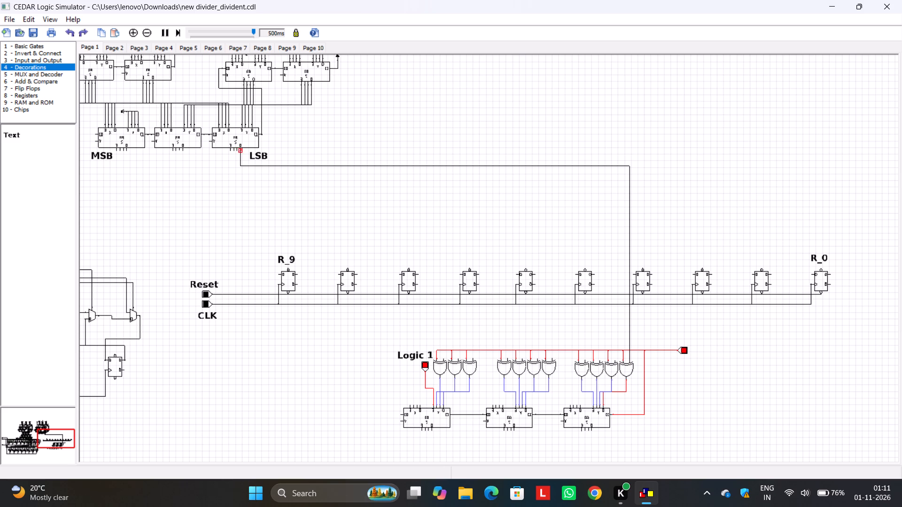
# Wire the LSB full adder's second output from the right to the rightmost group's third XOR gate, routed just below the first wire.
pyautogui.moveTo(238, 150); pyautogui.dragTo(630, 341)
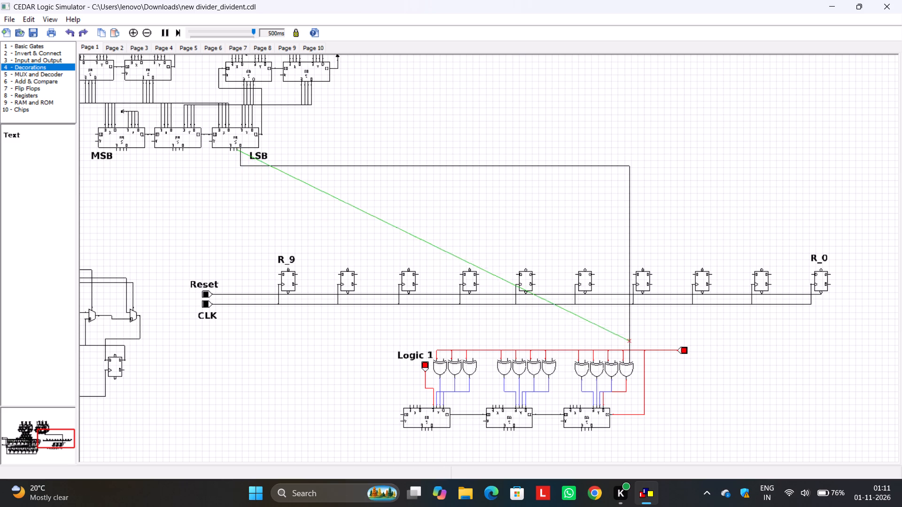
pyautogui.moveTo(630, 341); pyautogui.dragTo(614, 358)
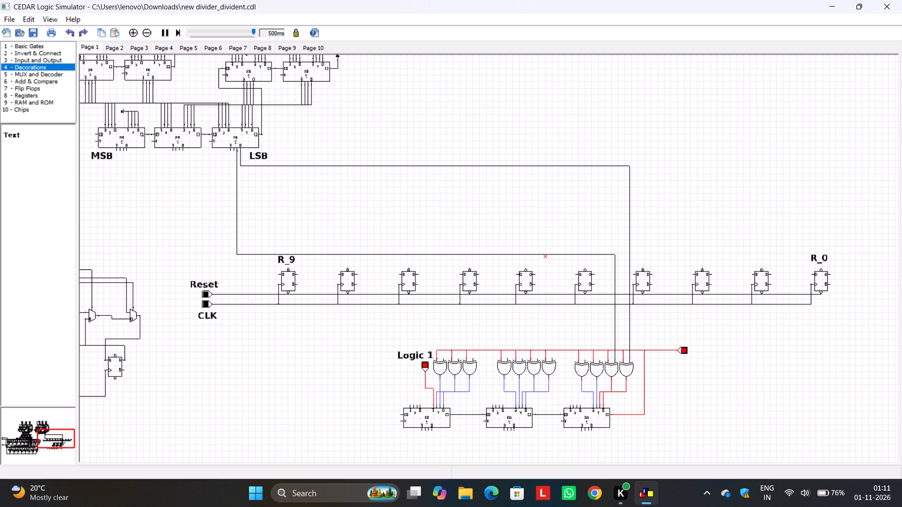
pyautogui.moveTo(543, 254); pyautogui.dragTo(531, 172)
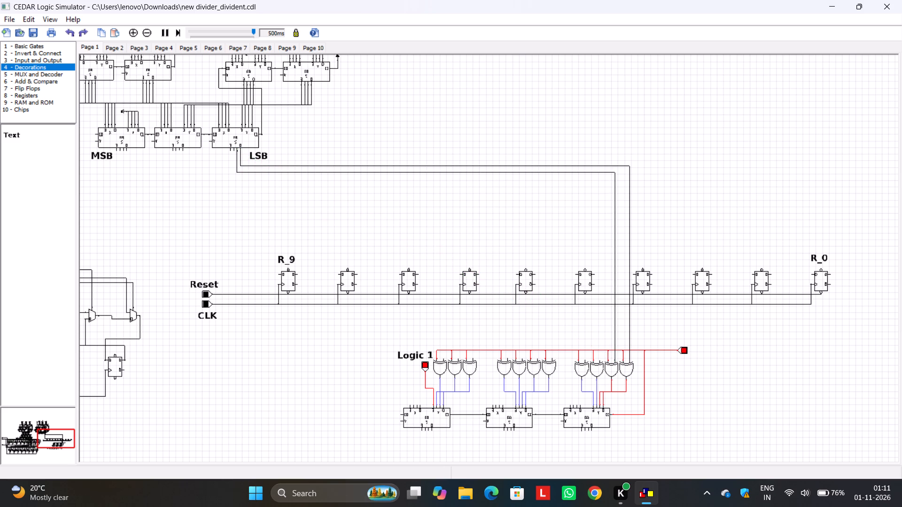
pyautogui.moveTo(531, 172); pyautogui.dragTo(531, 171)
pyautogui.click(515, 211)
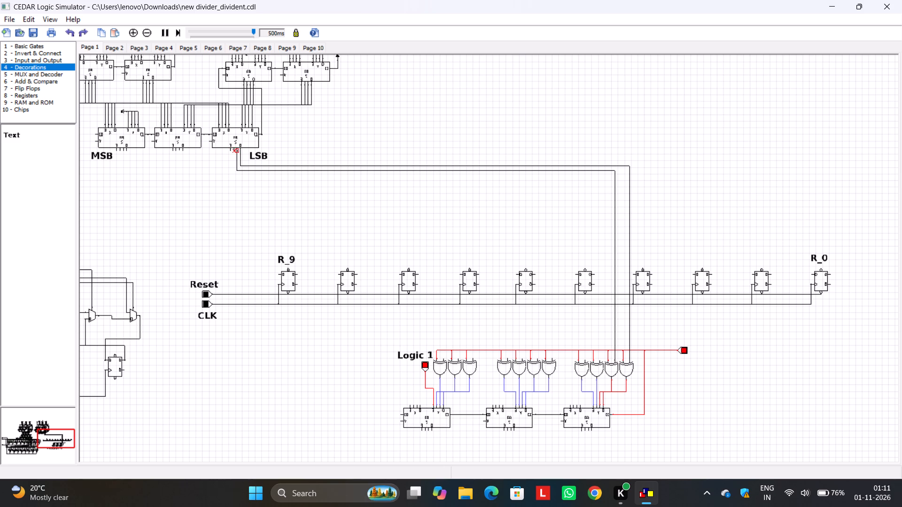
# Wire the LSB full adder's third output from the right to the rightmost group's second XOR gate, routed below the previous two wires.
pyautogui.moveTo(234, 151); pyautogui.dragTo(590, 357)
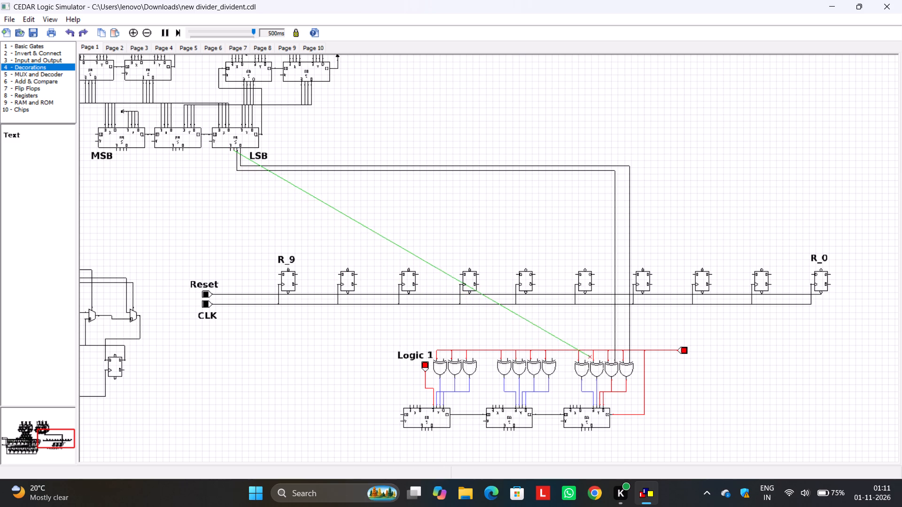
pyautogui.moveTo(590, 357); pyautogui.dragTo(598, 360)
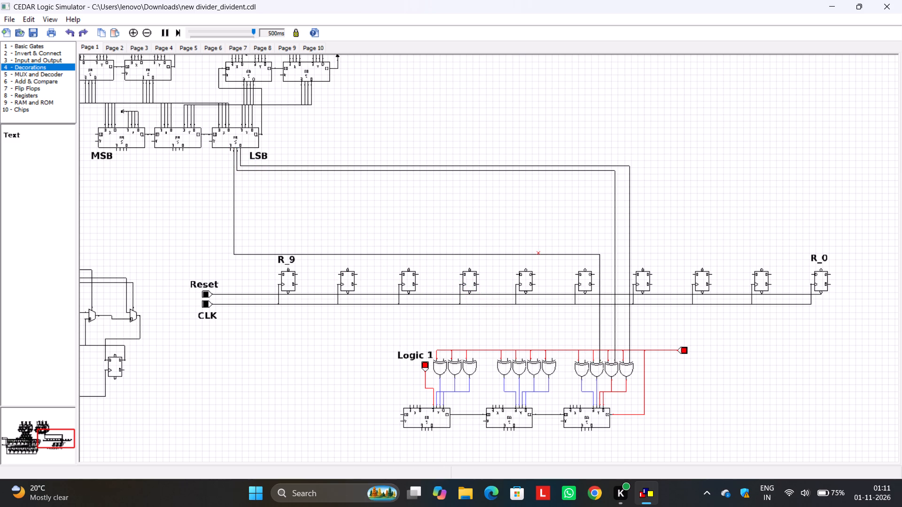
pyautogui.moveTo(539, 253); pyautogui.dragTo(537, 246)
pyautogui.moveTo(539, 254); pyautogui.dragTo(534, 179)
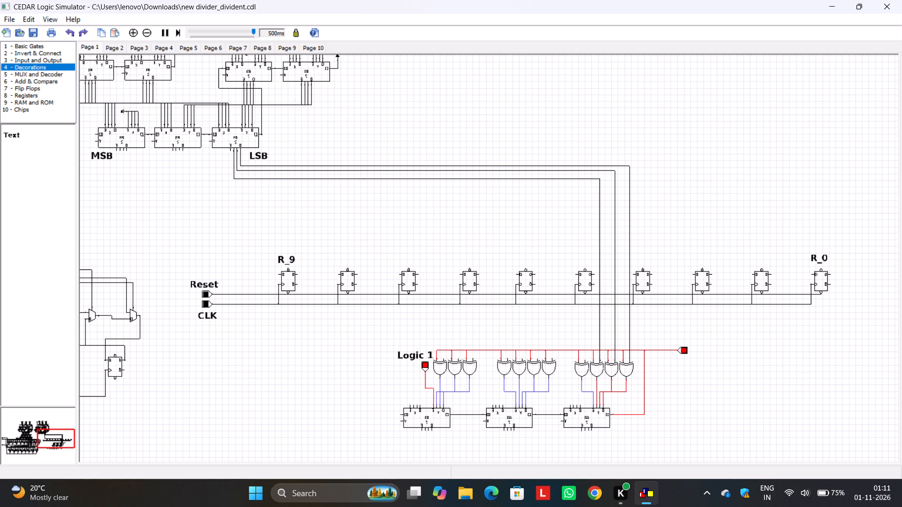
pyautogui.moveTo(534, 179); pyautogui.dragTo(534, 178)
pyautogui.click(517, 208)
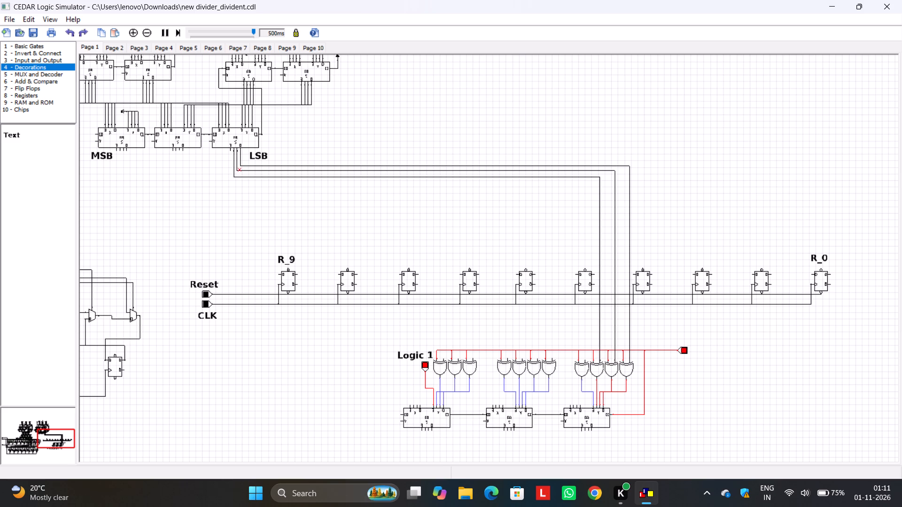
# Wire the LSB full adder's leftmost sum output to the rightmost group's first XOR gate, routed below the other three wires.
pyautogui.moveTo(230, 152); pyautogui.dragTo(662, 361)
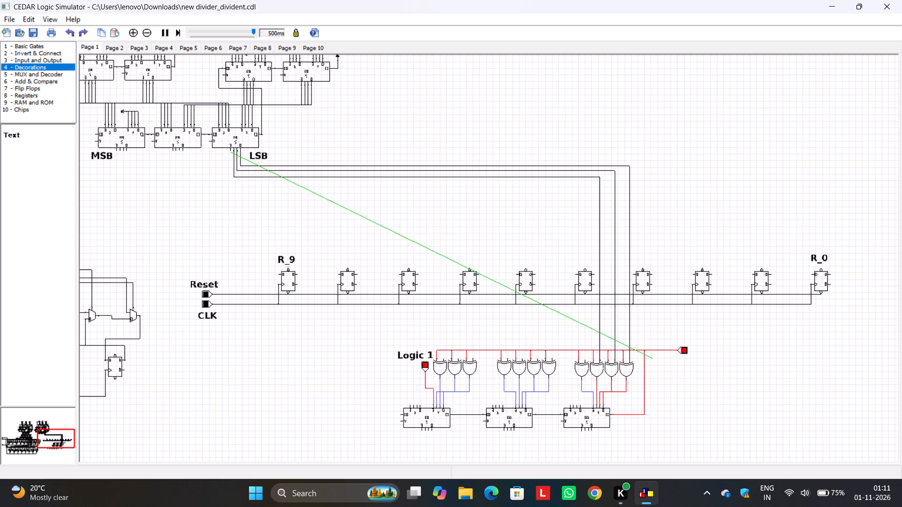
pyautogui.moveTo(662, 361); pyautogui.dragTo(585, 361)
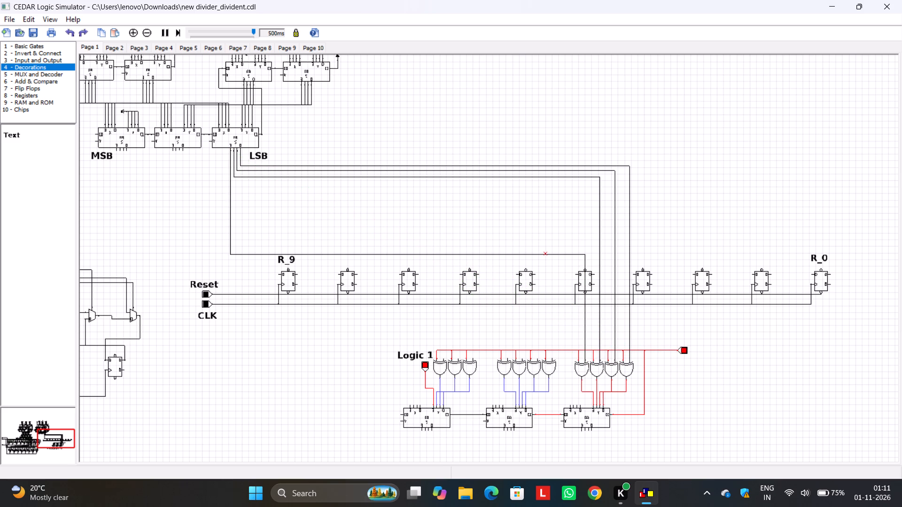
pyautogui.moveTo(546, 254); pyautogui.dragTo(537, 185)
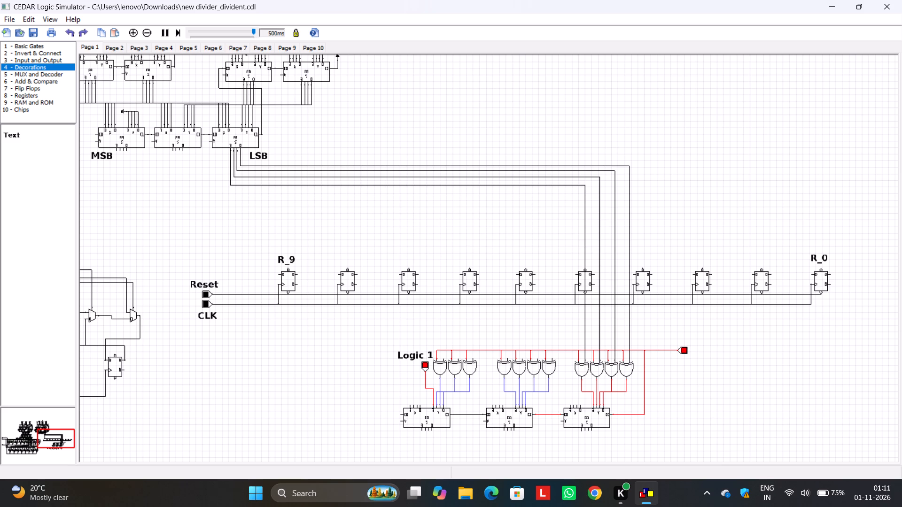
pyautogui.moveTo(537, 185); pyautogui.dragTo(537, 184)
pyautogui.click(535, 208)
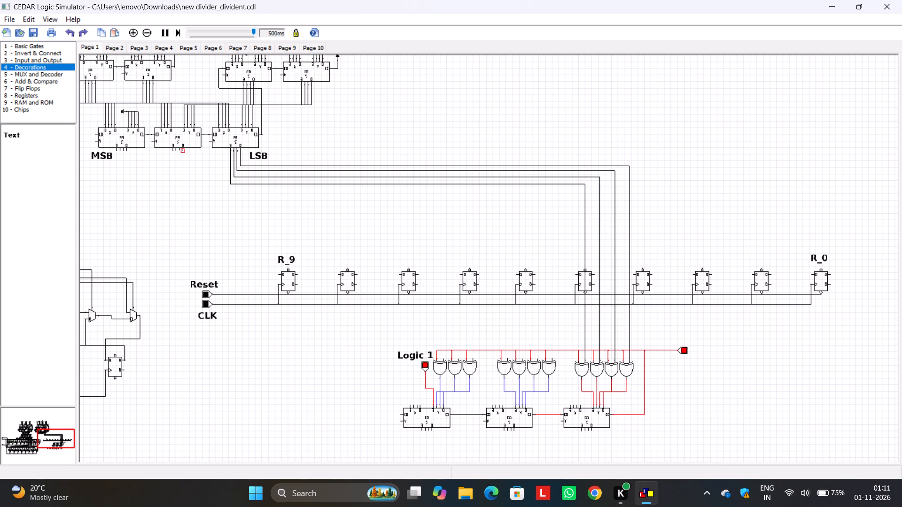
# Wire the middle upper full adder's rightmost sum output to the middle group's fourth XOR gate, routed below the LSB adder's wires.
pyautogui.moveTo(184, 150); pyautogui.dragTo(429, 262)
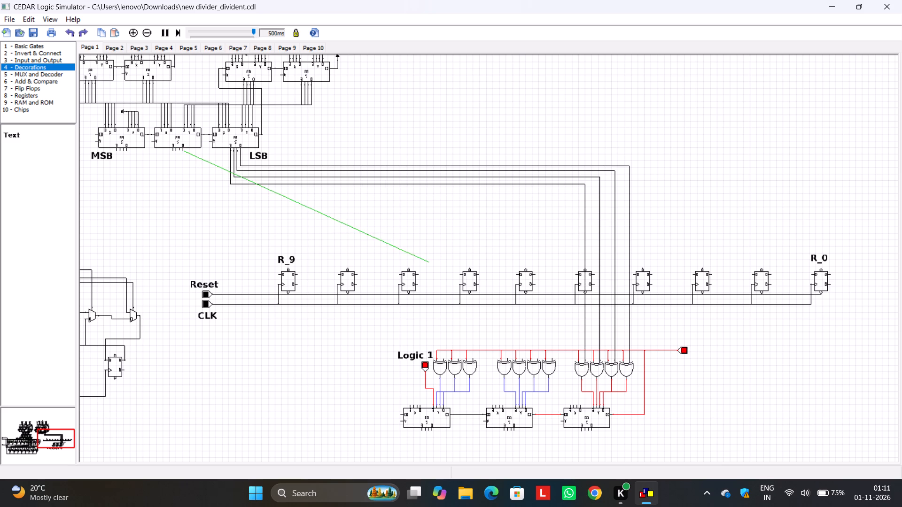
pyautogui.moveTo(429, 262); pyautogui.dragTo(551, 357)
pyautogui.moveTo(529, 255); pyautogui.dragTo(528, 245)
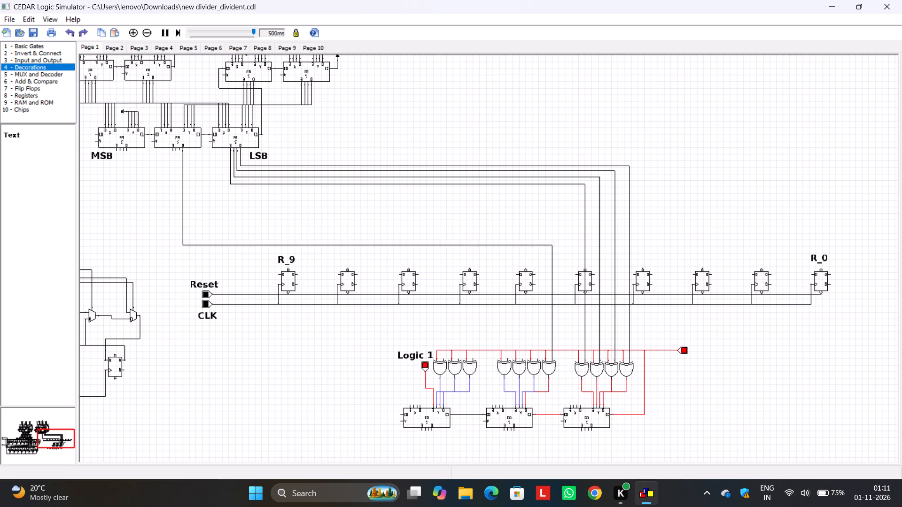
pyautogui.moveTo(528, 245); pyautogui.dragTo(529, 190)
pyautogui.click(513, 228)
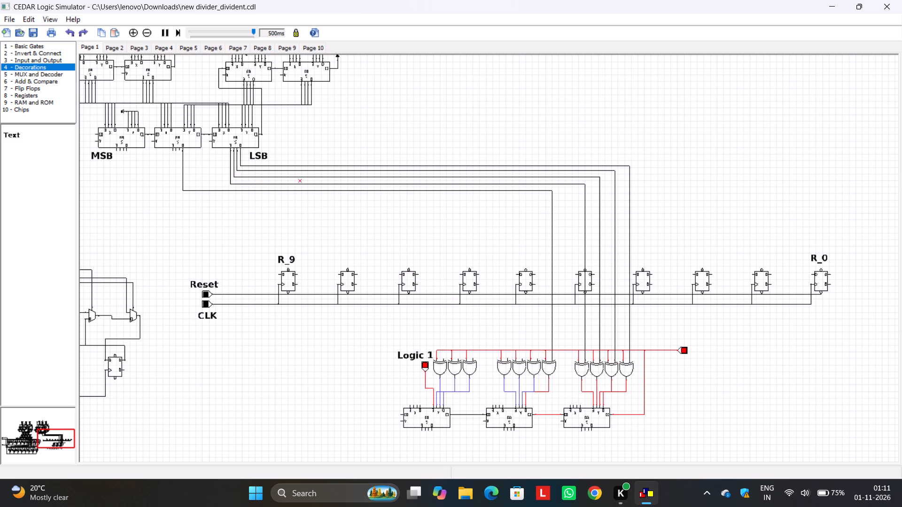
# Wire the middle upper full adder's second output from the right to the middle group's third XOR gate, routed below the previous wire.
pyautogui.moveTo(179, 150); pyautogui.dragTo(251, 245)
pyautogui.moveTo(251, 245); pyautogui.dragTo(536, 357)
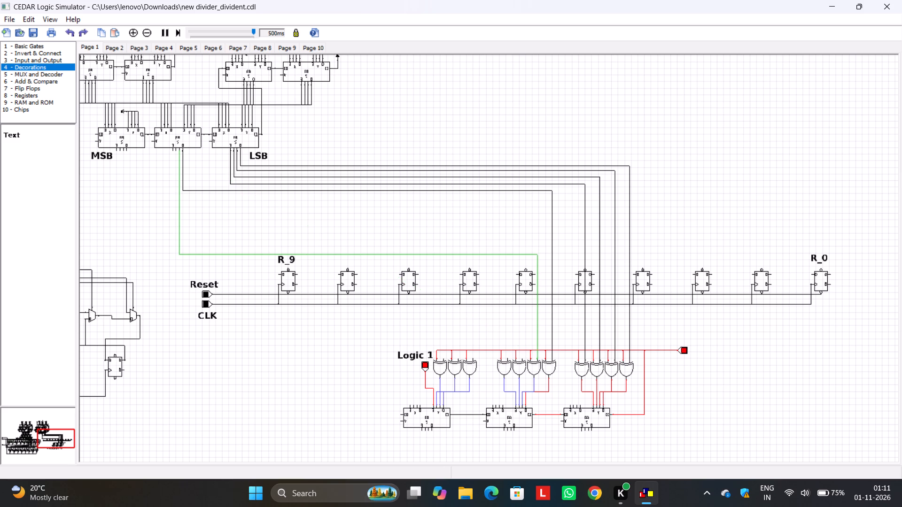
pyautogui.moveTo(504, 255); pyautogui.dragTo(501, 198)
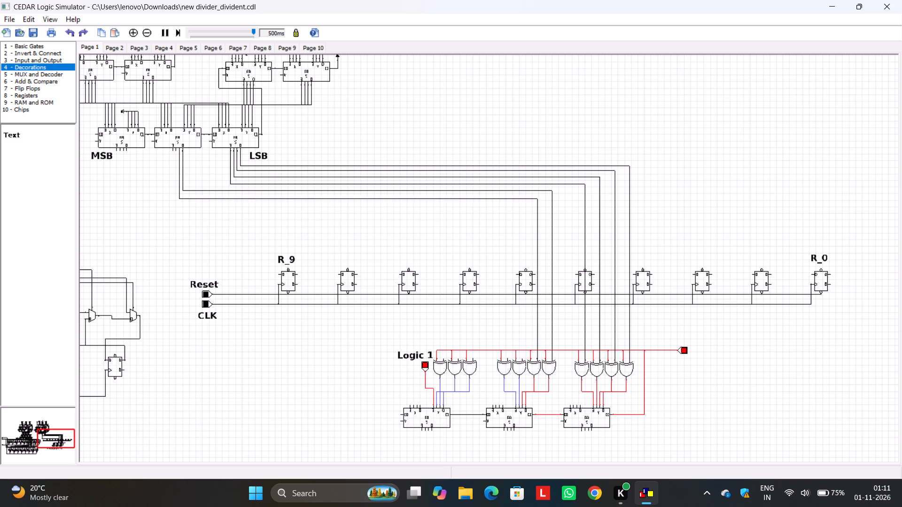
pyautogui.moveTo(501, 198); pyautogui.dragTo(501, 197)
pyautogui.click(504, 220)
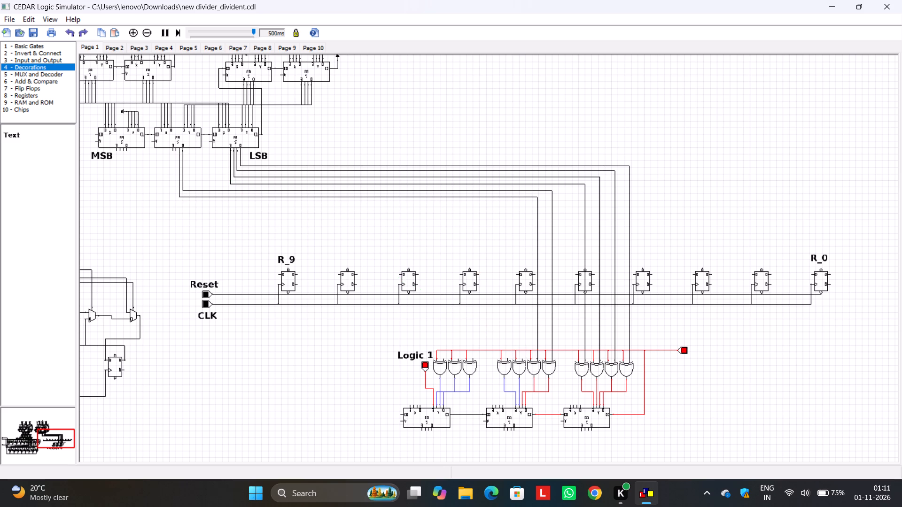
# Wire the middle upper full adder's third output from the right to the middle group's second XOR gate, routed below the previous wires.
pyautogui.moveTo(175, 150); pyautogui.dragTo(266, 218)
pyautogui.moveTo(266, 218); pyautogui.dragTo(520, 359)
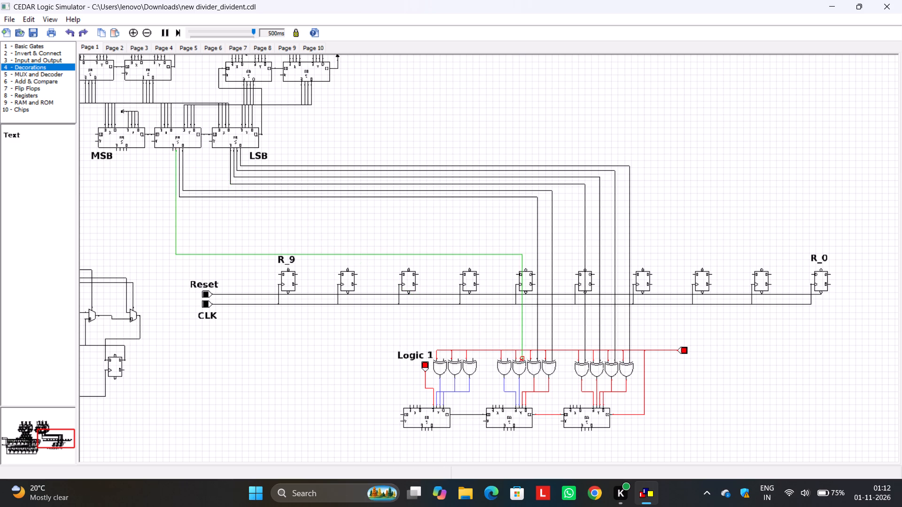
pyautogui.moveTo(356, 255); pyautogui.dragTo(357, 238)
pyautogui.moveTo(365, 254); pyautogui.dragTo(373, 202)
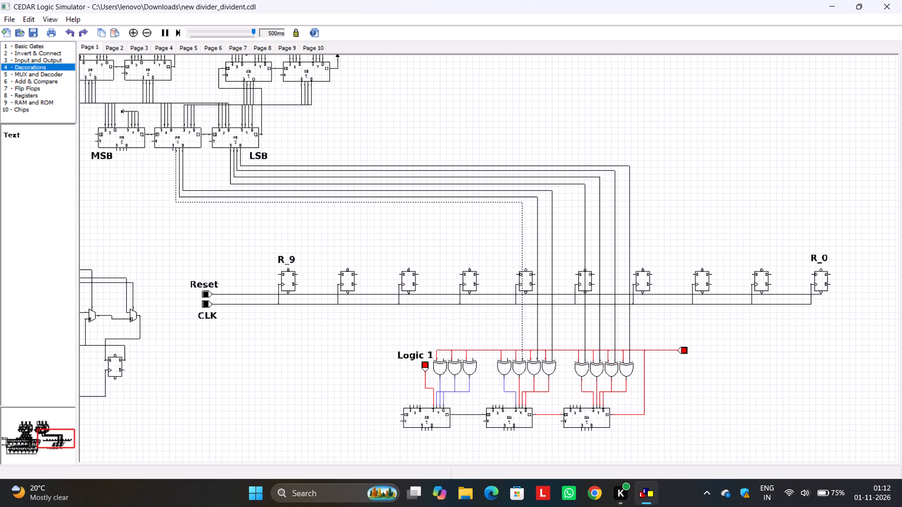
pyautogui.click(481, 322)
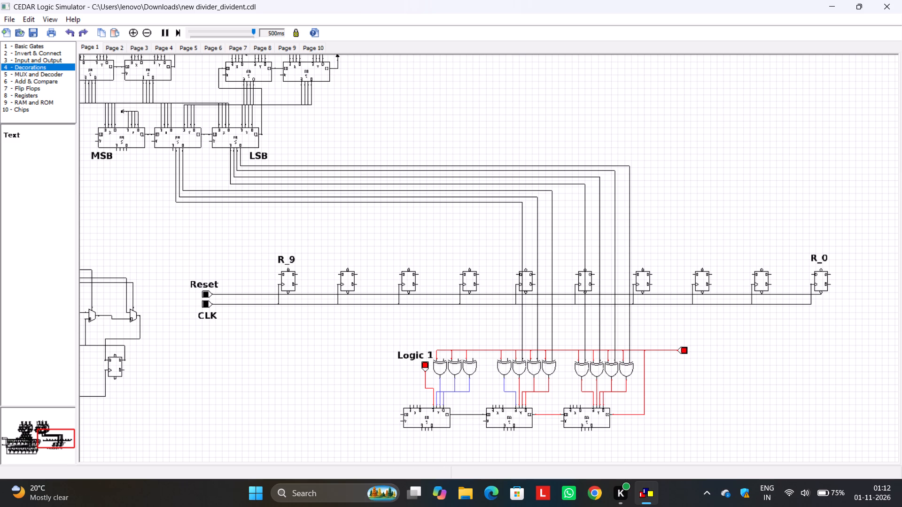
# Wire the middle upper full adder's leftmost sum output to the middle group's first XOR gate, routed below the other three wires.
pyautogui.moveTo(171, 150); pyautogui.dragTo(461, 331)
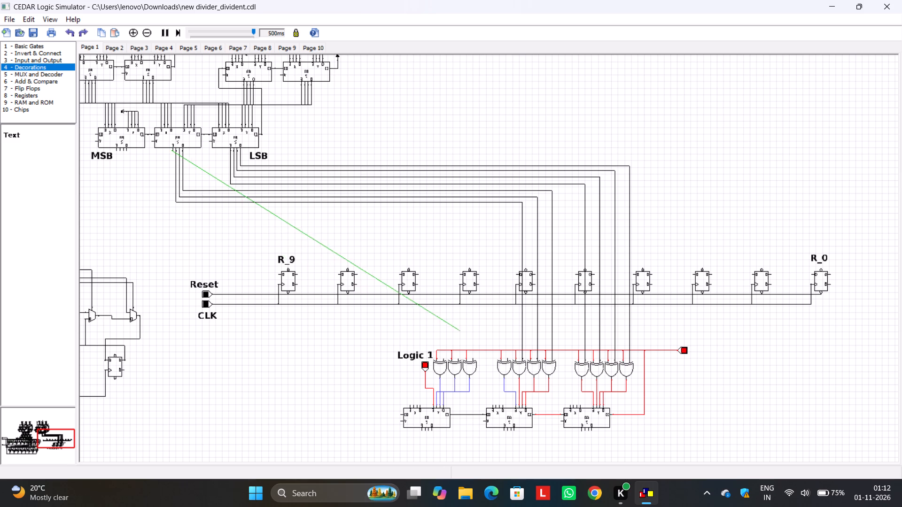
pyautogui.moveTo(461, 331); pyautogui.dragTo(507, 357)
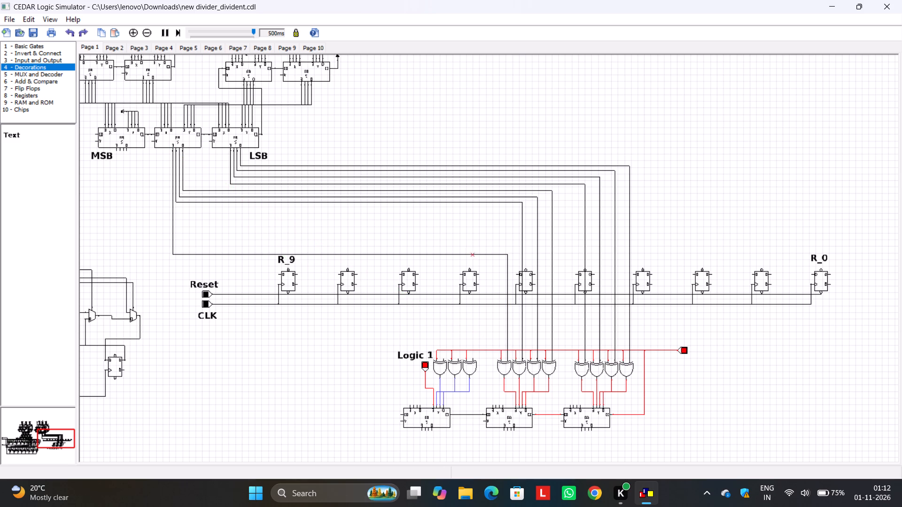
pyautogui.moveTo(471, 254); pyautogui.dragTo(474, 209)
pyautogui.click(482, 238)
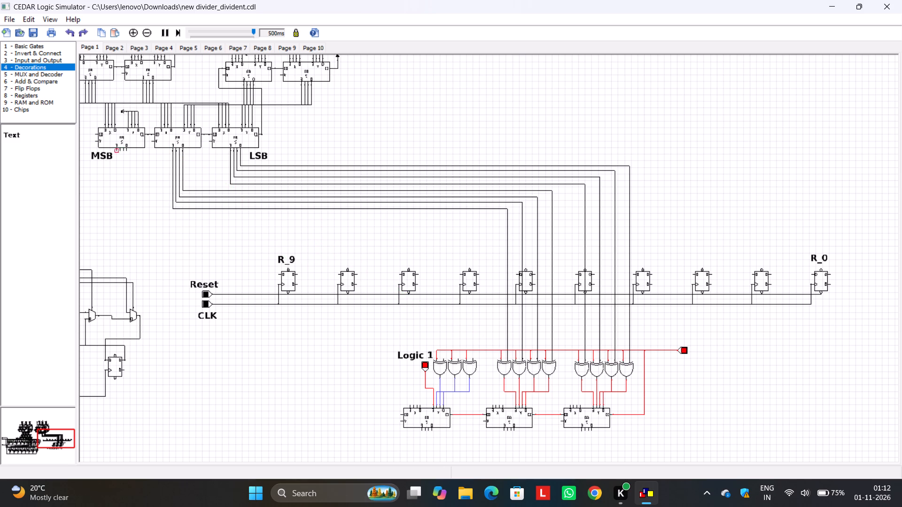
# Wire the MSB full adder's rightmost sum output to the leftmost group's third XOR gate, routed below the middle adder's wires.
pyautogui.moveTo(127, 150); pyautogui.dragTo(127, 150)
pyautogui.moveTo(127, 150); pyautogui.dragTo(473, 359)
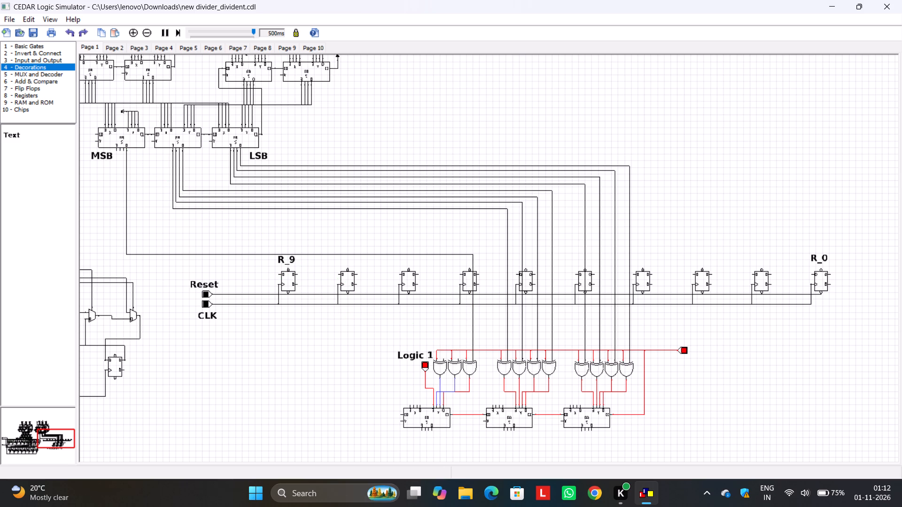
pyautogui.moveTo(397, 254); pyautogui.dragTo(403, 215)
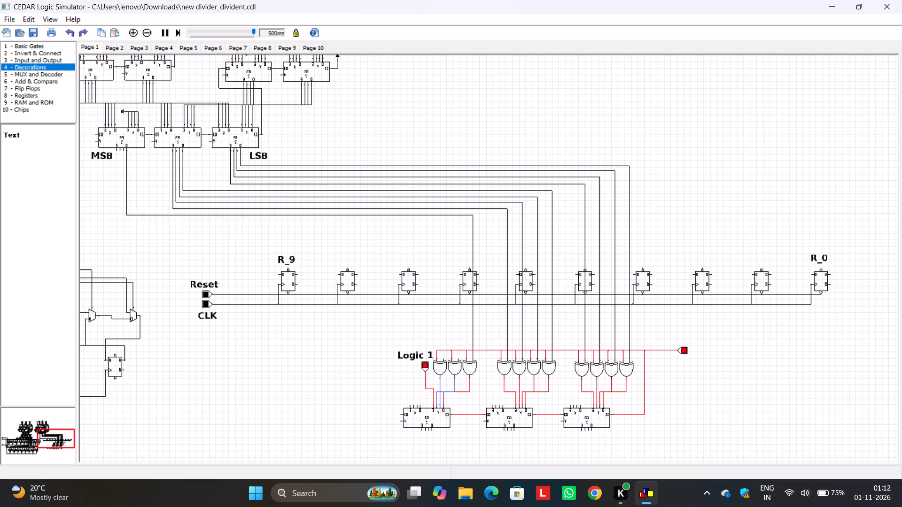
pyautogui.moveTo(403, 215); pyautogui.dragTo(404, 214)
pyautogui.click(412, 240)
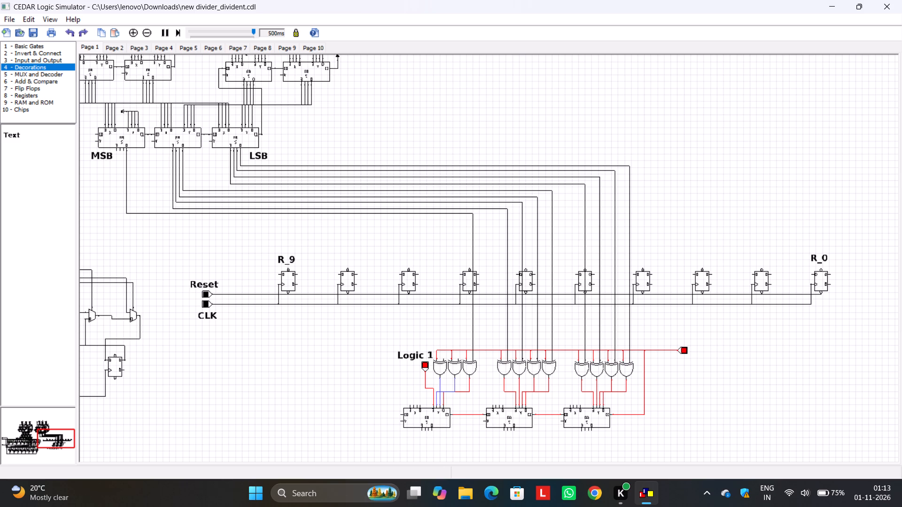
# Delete the first XOR gate of the leftmost group, beside the Logic 1 source.
pyautogui.click(439, 369)
pyautogui.press('Delete')
# Wire the MSB full adder's second output from the right to the leftmost group's first remaining XOR gate, routed below the previous wire.
pyautogui.moveTo(122, 148); pyautogui.dragTo(282, 302)
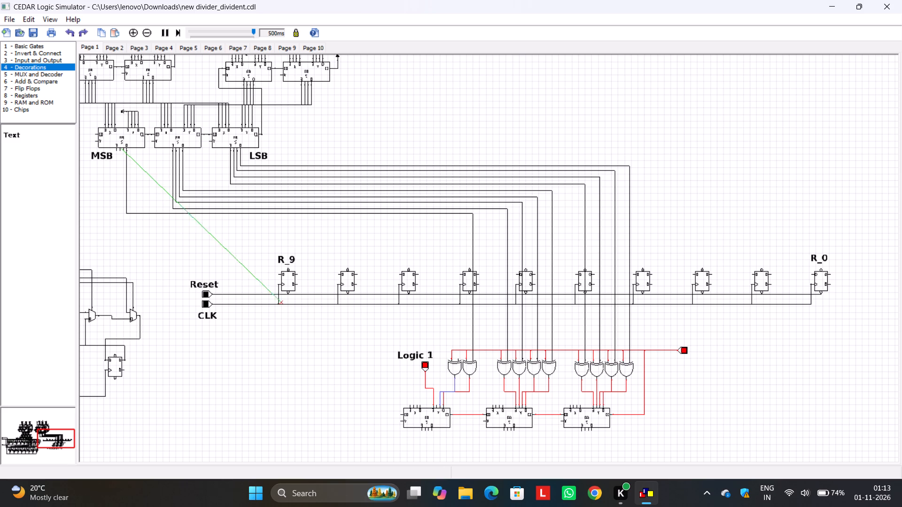
pyautogui.moveTo(282, 302); pyautogui.dragTo(461, 361)
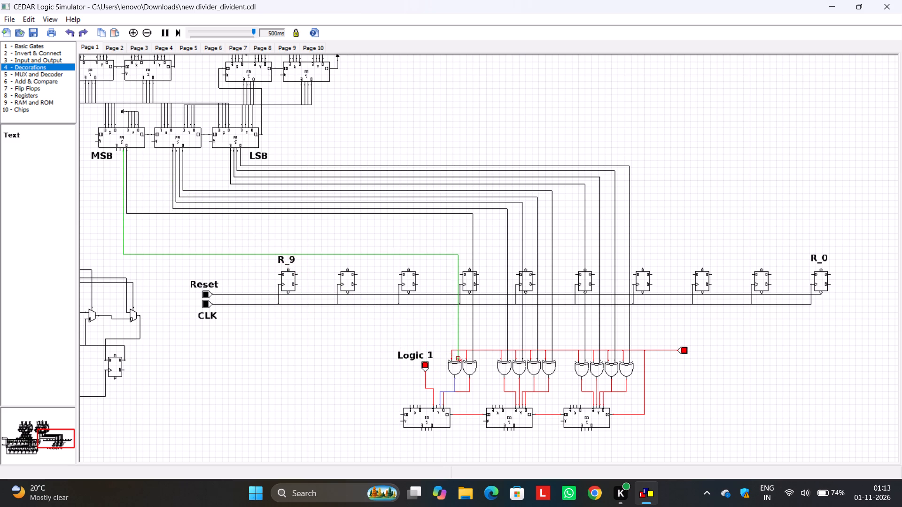
pyautogui.moveTo(370, 254); pyautogui.dragTo(373, 229)
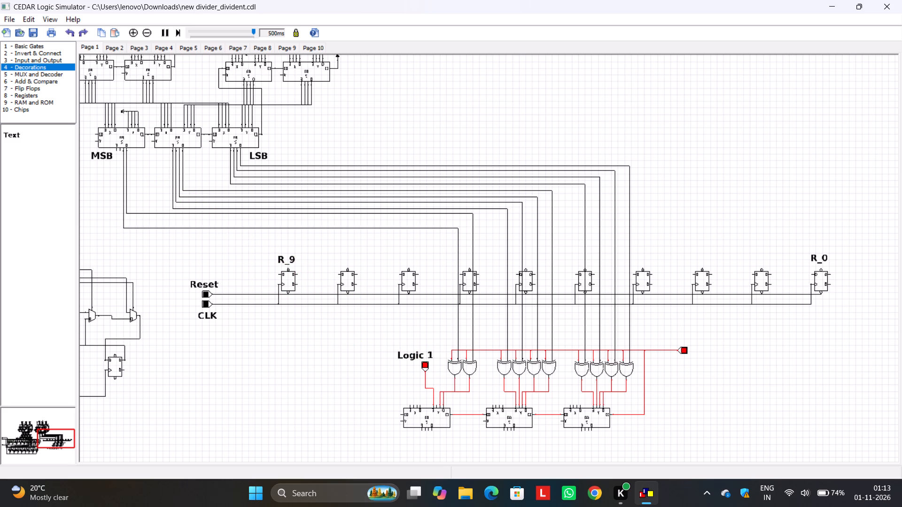
pyautogui.moveTo(373, 229); pyautogui.dragTo(374, 219)
pyautogui.click(382, 241)
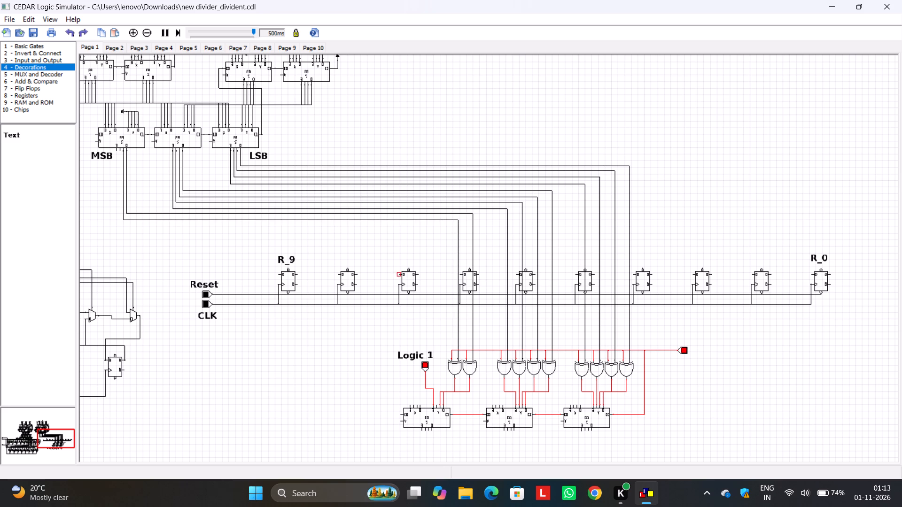
pyautogui.click(458, 253)
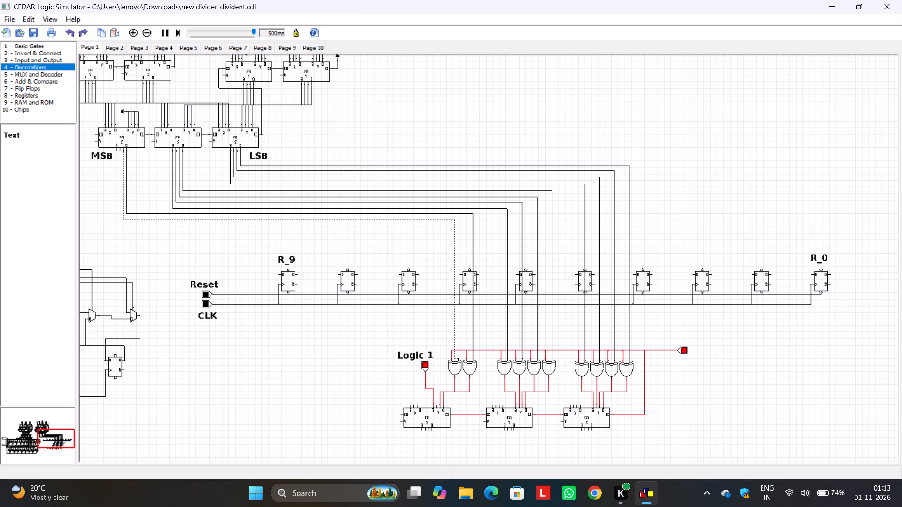
pyautogui.click(430, 330)
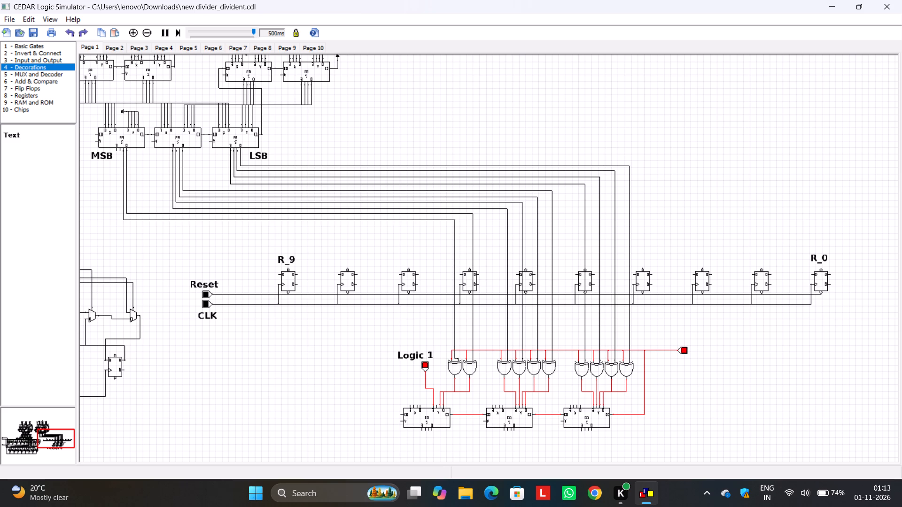
# Replace the Logic 1 source's wire with one to the leftmost lower full adder's input directly beside the two XOR-fed inputs.
pyautogui.click(429, 388)
pyautogui.press('Delete')
pyautogui.moveTo(427, 372); pyautogui.dragTo(437, 404)
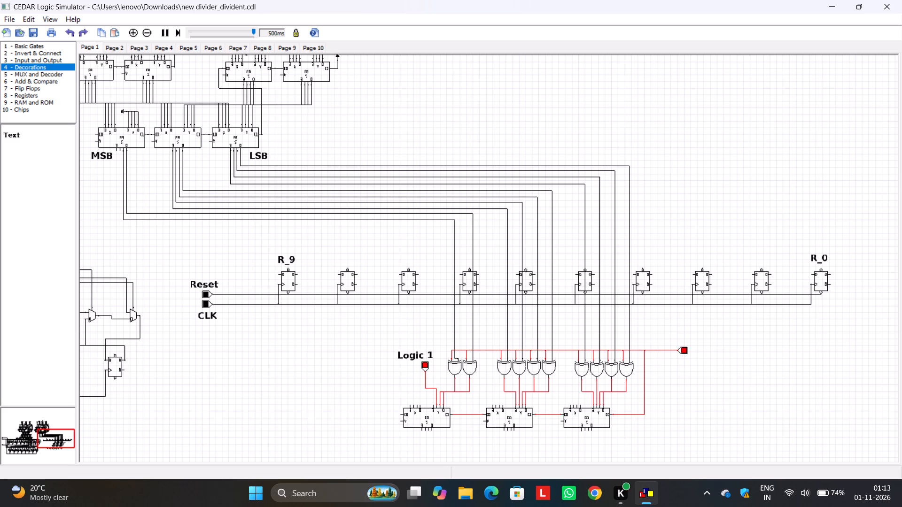
pyautogui.click(408, 386)
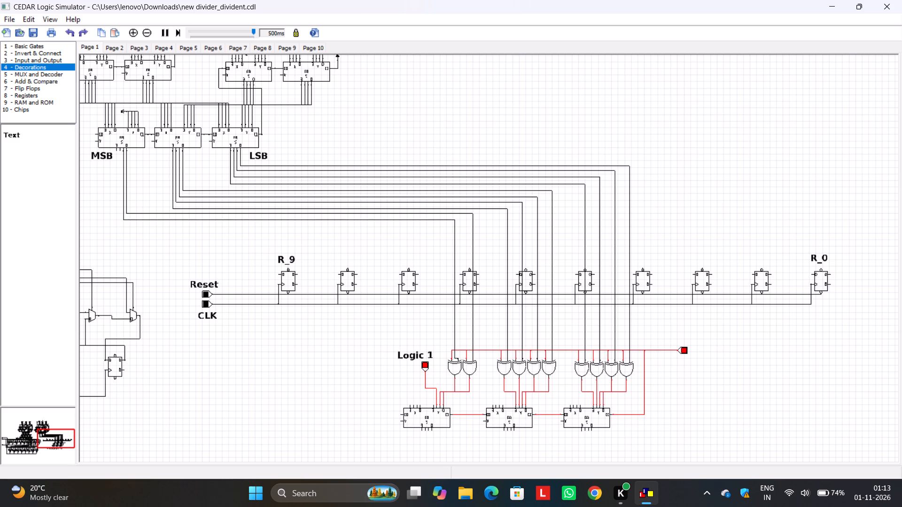
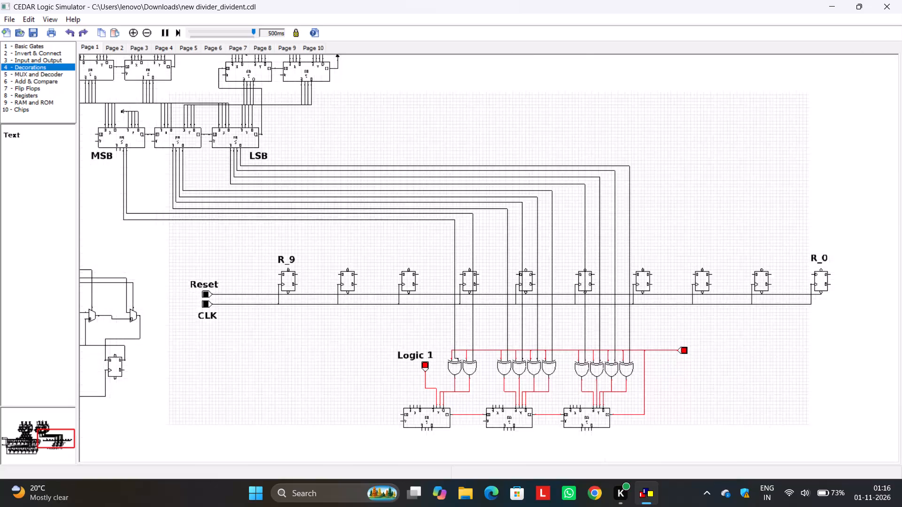
# Delete the leftmost four-bit full adder of the lower row, together with its wires.
pyautogui.moveTo(346, 426); pyautogui.dragTo(332, 277, button='middle')
pyautogui.click(379, 320)
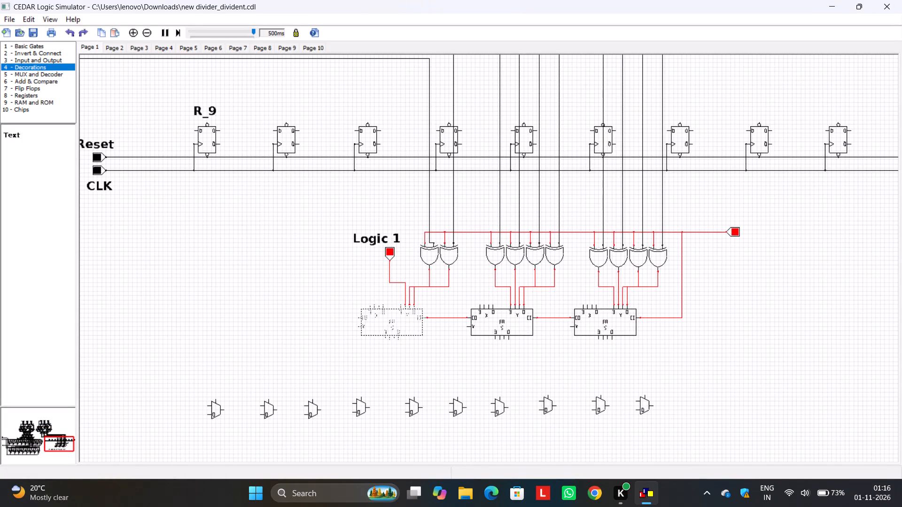
pyautogui.press('Delete')
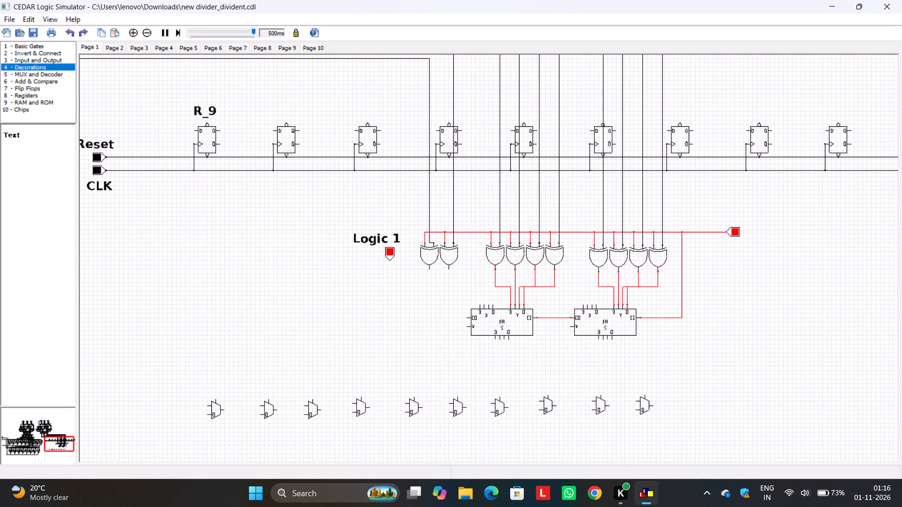
# Place three single-bit full adders in a row beside the remaining lower four-bit adders, in the deleted adder's place.
pyautogui.click(45, 80)
pyautogui.moveTo(13, 134); pyautogui.dragTo(344, 276)
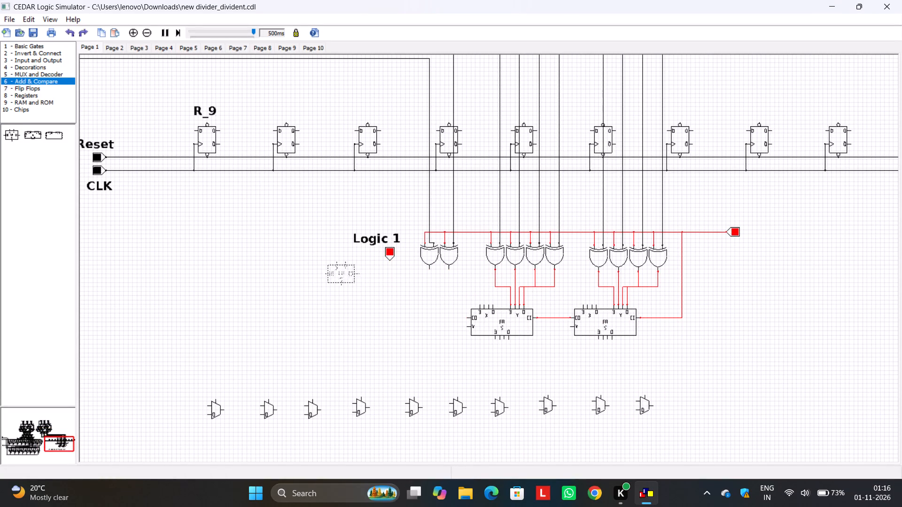
pyautogui.moveTo(344, 276); pyautogui.dragTo(437, 320)
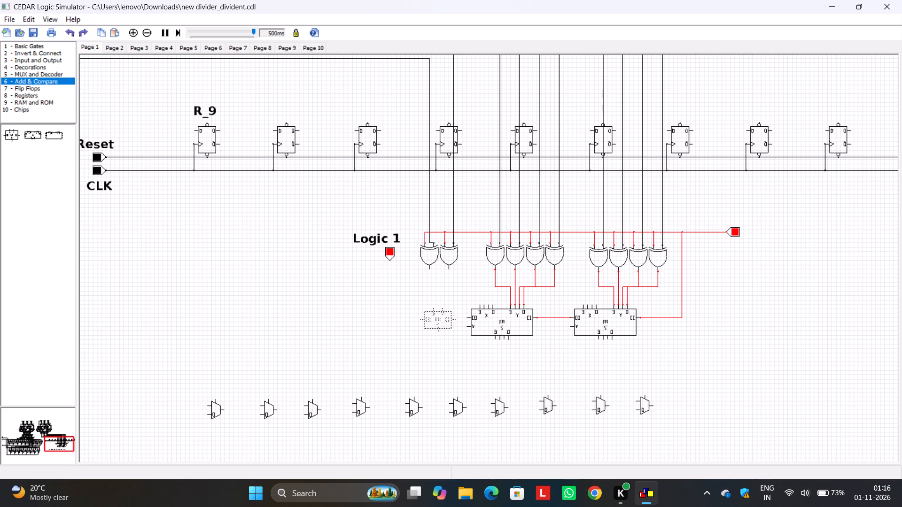
pyautogui.click(370, 315)
pyautogui.moveTo(8, 138); pyautogui.dragTo(335, 281)
pyautogui.moveTo(335, 281); pyautogui.dragTo(395, 320)
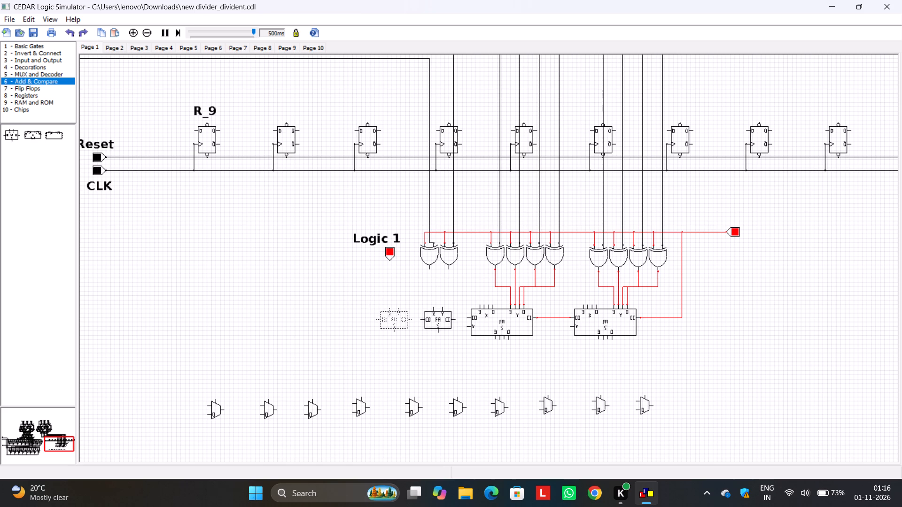
pyautogui.moveTo(12, 133); pyautogui.dragTo(347, 319)
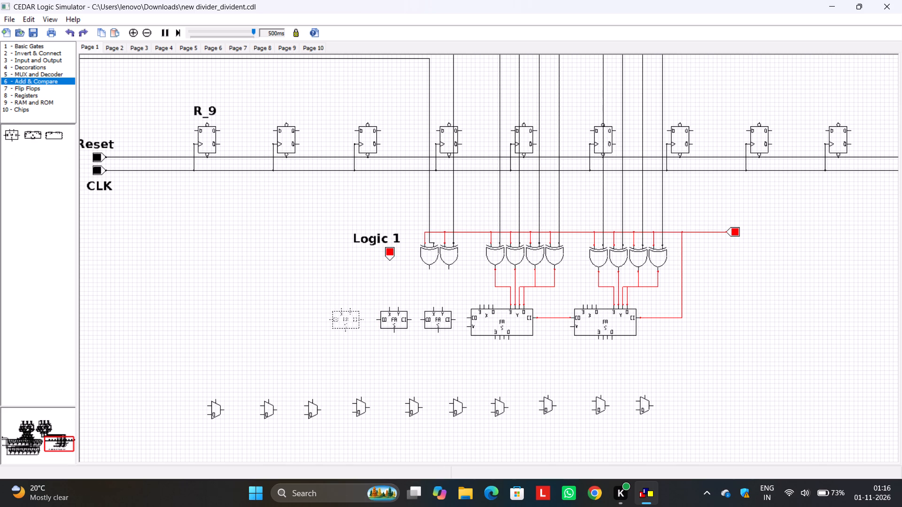
pyautogui.click(416, 347)
# Chain the carries from the neighbouring four-bit adder's carry output through the three single-bit full adders, each CO to the next CI.
pyautogui.moveTo(455, 319); pyautogui.dragTo(466, 320)
pyautogui.moveTo(413, 319); pyautogui.dragTo(418, 321)
pyautogui.moveTo(376, 319); pyautogui.dragTo(365, 320)
# Wire the leftmost group's two XOR outputs to the Y inputs of the two single-bit full adders nearest the four-bit adders.
pyautogui.moveTo(447, 269); pyautogui.dragTo(443, 306)
pyautogui.moveTo(429, 270); pyautogui.dragTo(405, 306)
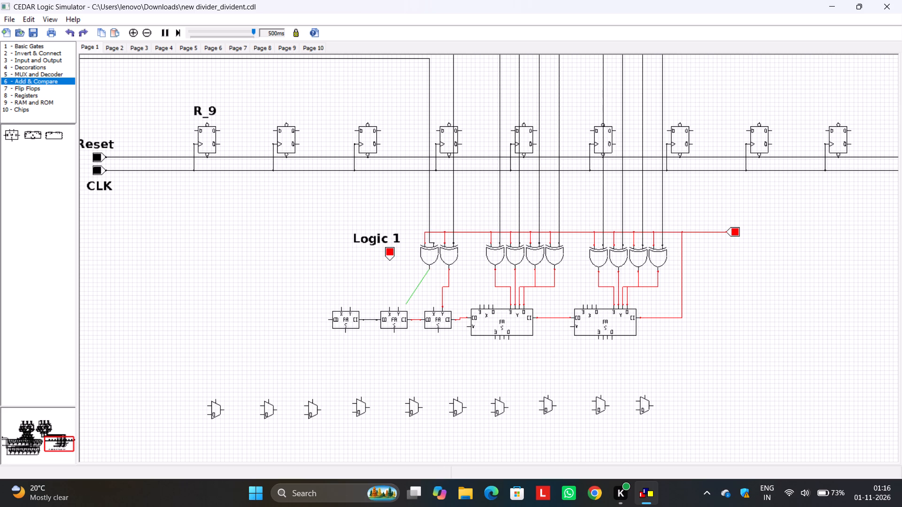
pyautogui.moveTo(405, 306); pyautogui.dragTo(398, 308)
# Wire the Logic 1 source to the Y input of the leftmost single-bit full adder.
pyautogui.moveTo(389, 261); pyautogui.dragTo(360, 306)
pyautogui.moveTo(360, 306); pyautogui.dragTo(350, 309)
pyautogui.moveTo(389, 261); pyautogui.dragTo(353, 305)
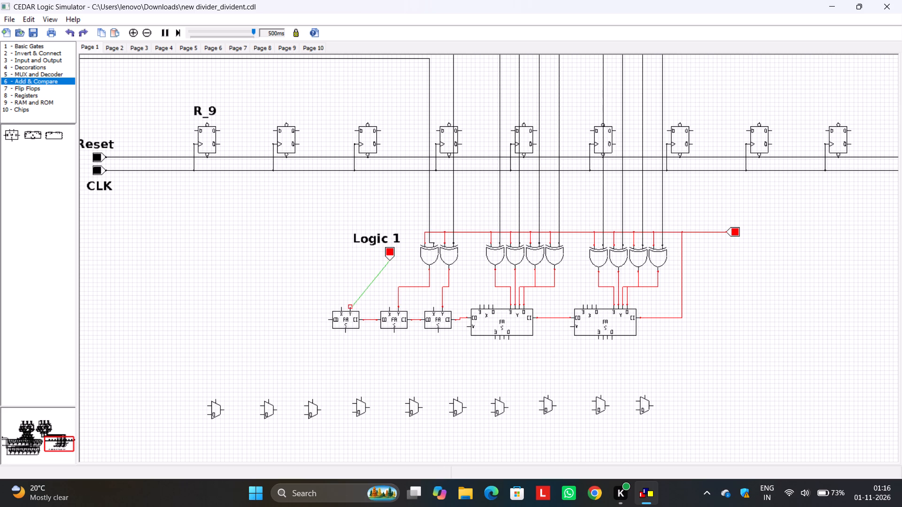
pyautogui.moveTo(353, 305); pyautogui.dragTo(351, 308)
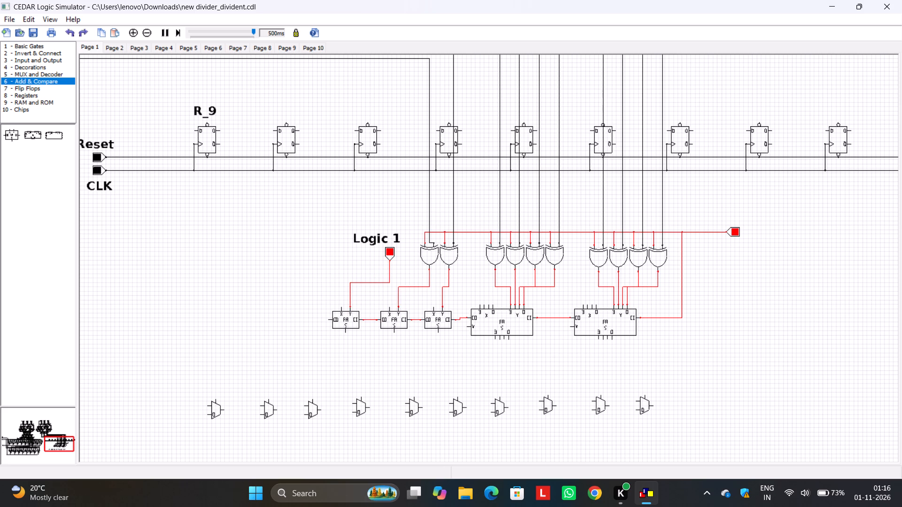
pyautogui.click(324, 276)
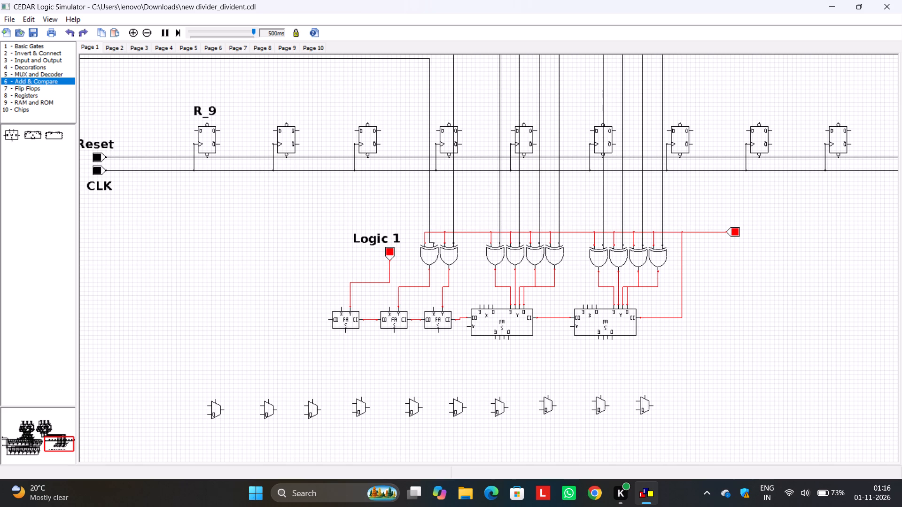
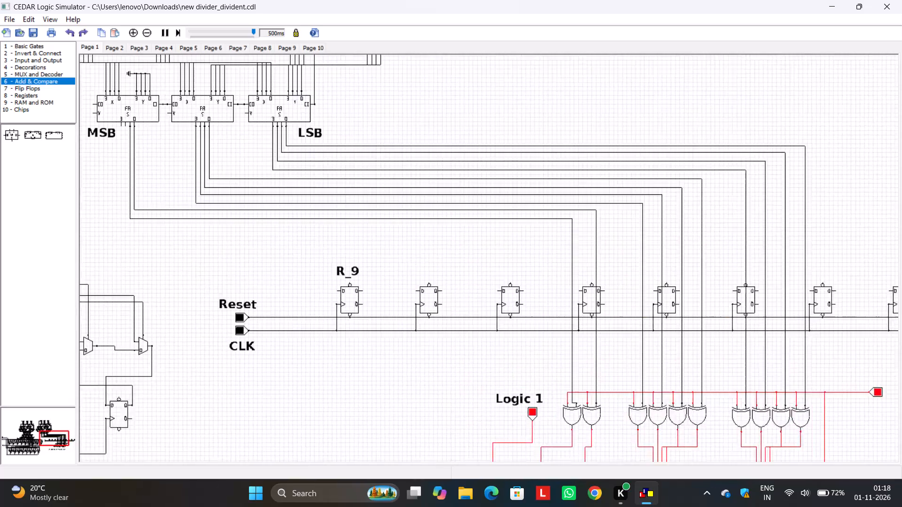
# Examine the Dividend and Divisor input stages and trace the Divisor adder outputs that feed the XOR gates.
pyautogui.scroll(-1, 433, 404)
pyautogui.moveTo(348, 272); pyautogui.dragTo(395, 429, button='middle')
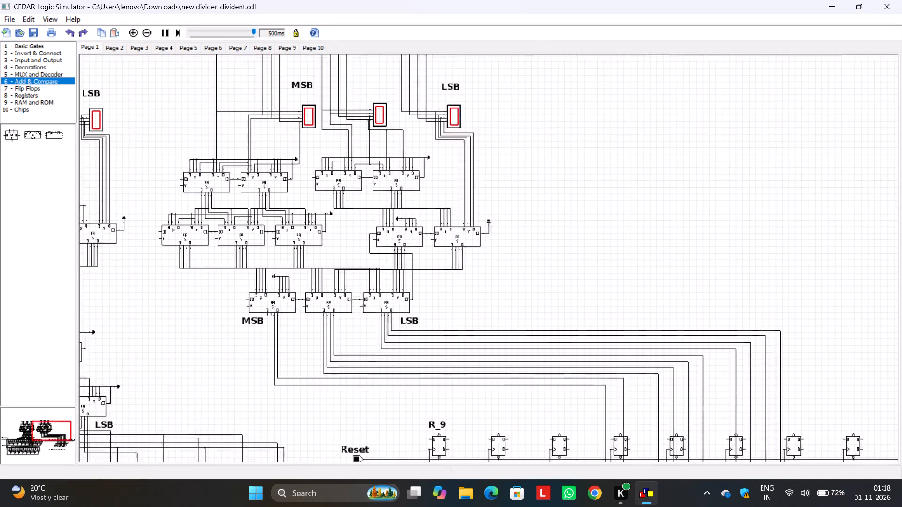
pyautogui.moveTo(395, 429); pyautogui.dragTo(387, 464, button='middle')
pyautogui.moveTo(570, 299); pyautogui.dragTo(839, 278, button='middle')
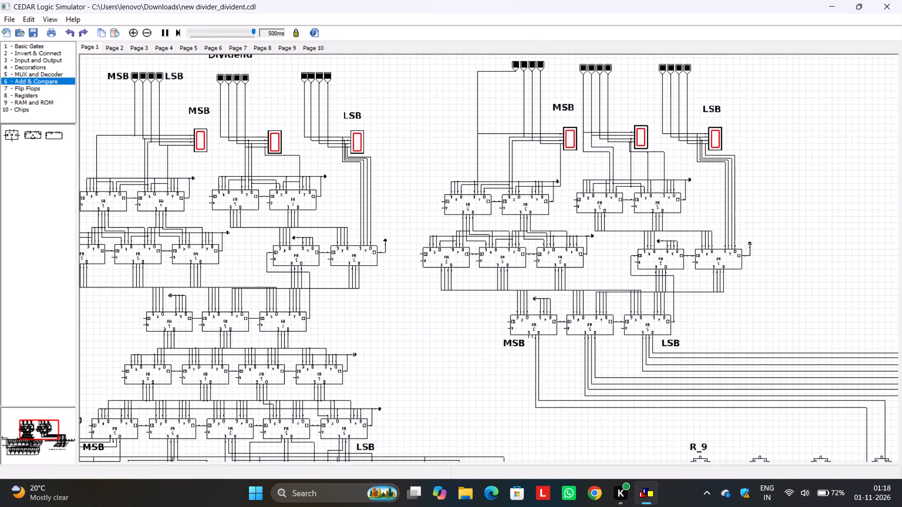
pyautogui.moveTo(442, 371); pyautogui.dragTo(530, 384, button='middle')
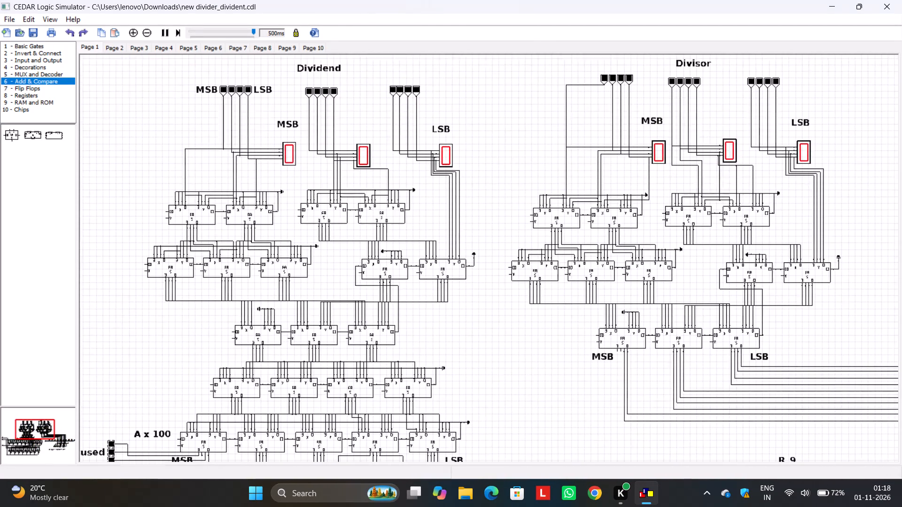
pyautogui.moveTo(530, 384); pyautogui.dragTo(487, 389, button='middle')
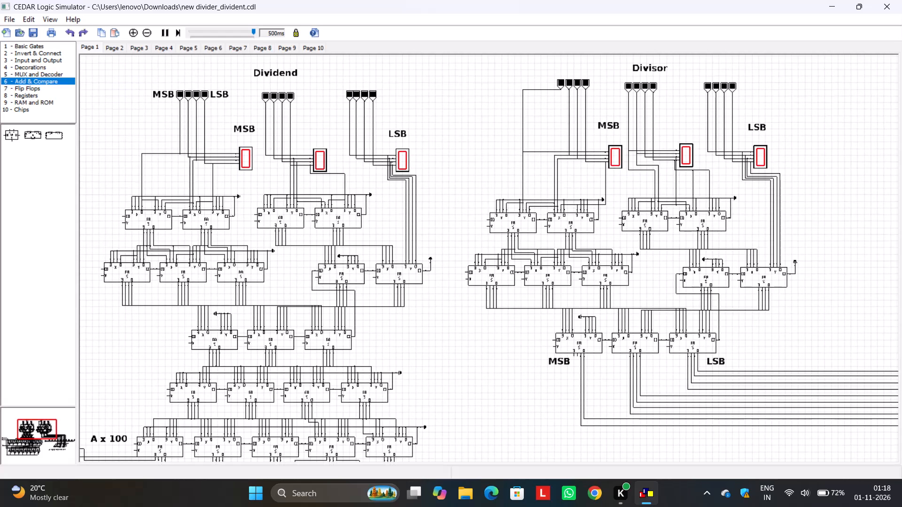
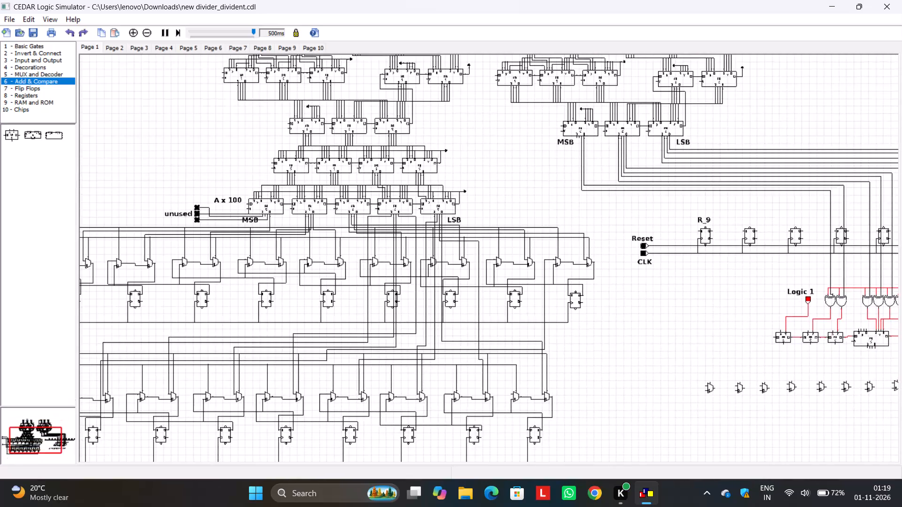
# Add a text label reading "MSB(17 Bioit)" below the leftmost flip-flop of the upper register row.
pyautogui.moveTo(565, 361); pyautogui.dragTo(671, 233, button='middle')
pyautogui.moveTo(700, 252); pyautogui.dragTo(789, 349, button='middle')
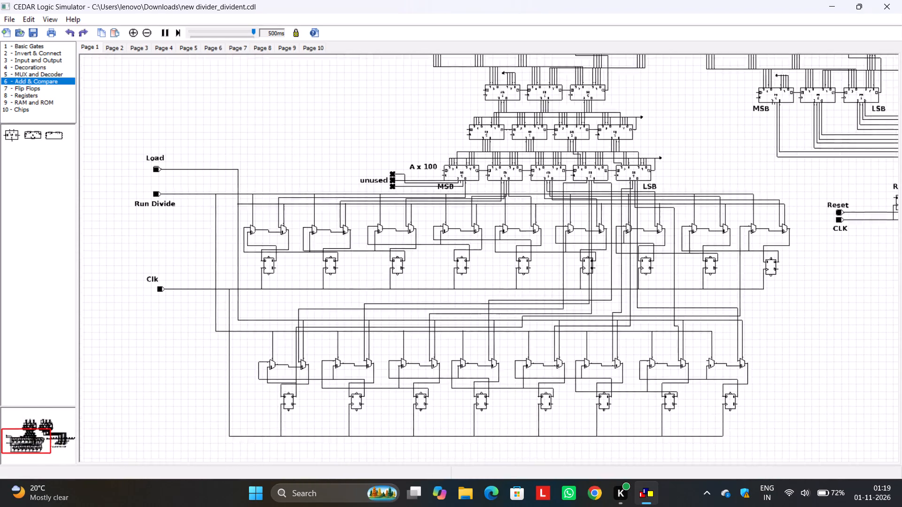
pyautogui.moveTo(789, 349); pyautogui.dragTo(797, 353, button='middle')
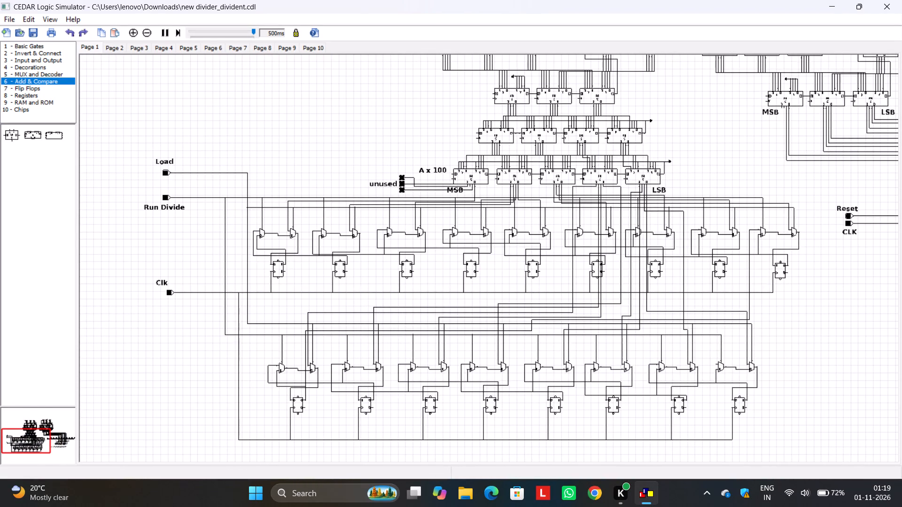
pyautogui.click(31, 67)
pyautogui.moveTo(8, 134); pyautogui.dragTo(62, 150)
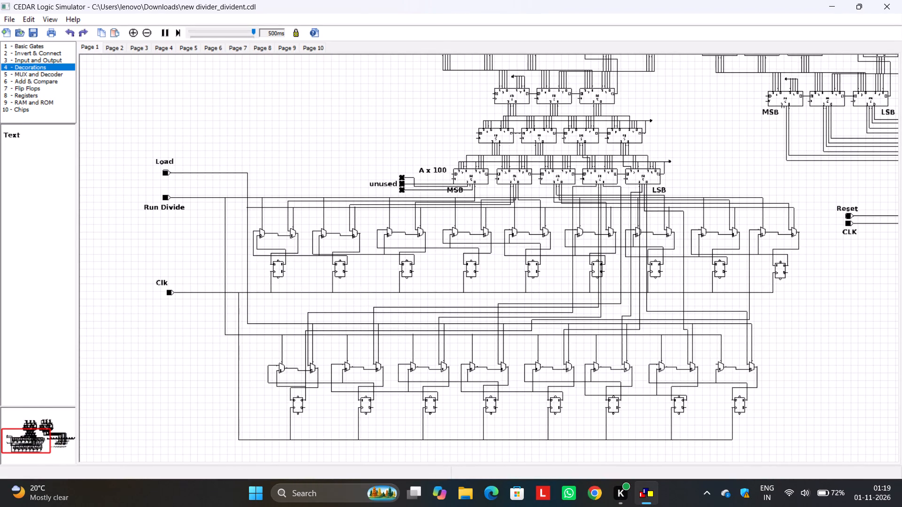
pyautogui.moveTo(62, 150); pyautogui.dragTo(284, 284)
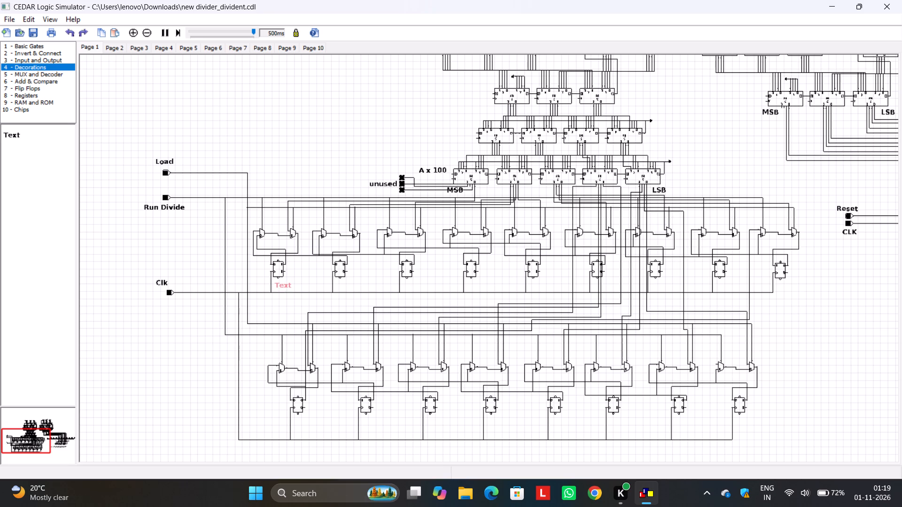
pyautogui.moveTo(284, 284); pyautogui.dragTo(283, 284)
pyautogui.tripleClick(283, 284)
pyautogui.press('BackSpace')
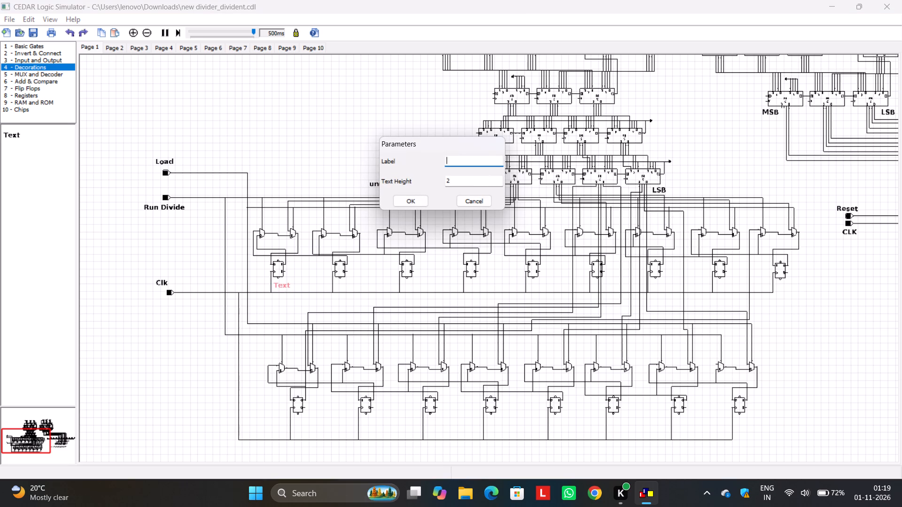
pyautogui.write('MSB')
pyautogui.hotkey('shift', '(')
pyautogui.press('1')
pyautogui.write('7')
pyautogui.press('space')
pyautogui.write('Bioit)')
pyautogui.press('Return')
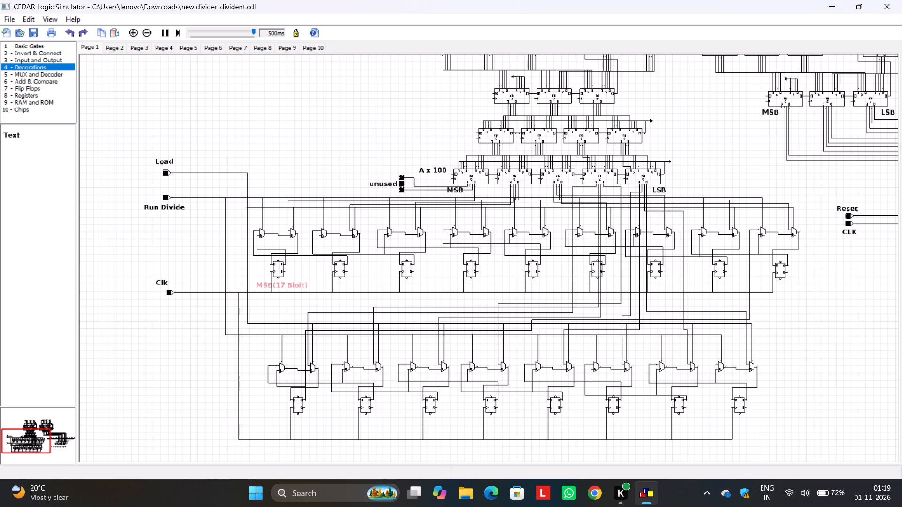
pyautogui.click(285, 284)
pyautogui.click(305, 269)
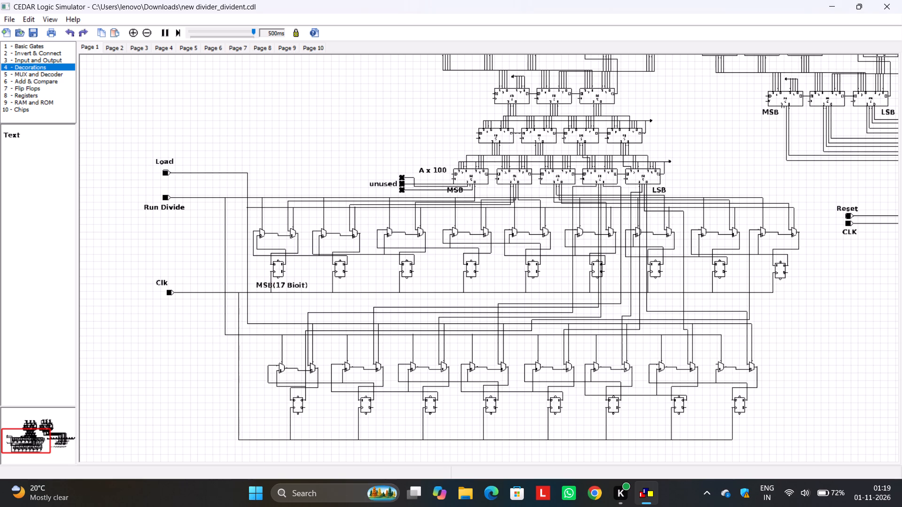
# Correct the misspelled label under the upper row's first flip-flop to "MSB(17 Bit)".
pyautogui.tripleClick(297, 284)
pyautogui.click(476, 163)
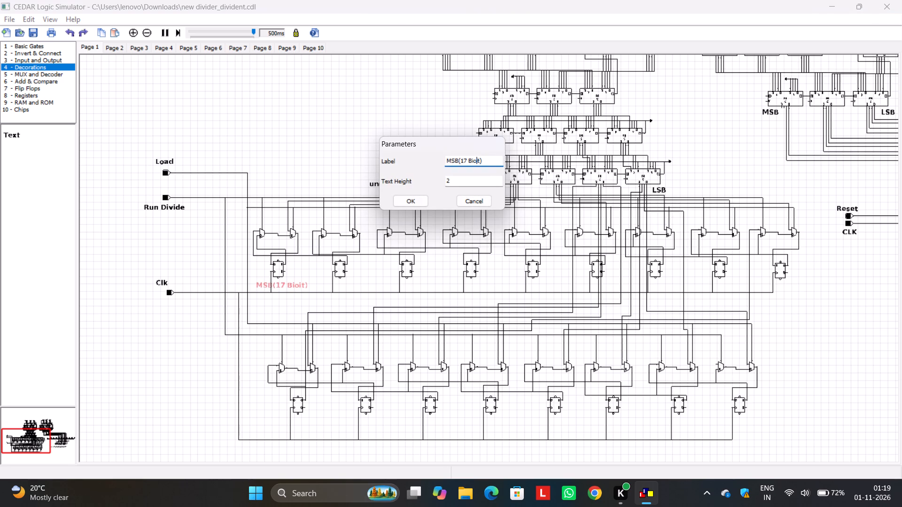
pyautogui.click(480, 160)
pyautogui.press('BackSpace')
pyautogui.press('BackSpace')
pyautogui.press('BackSpace')
pyautogui.press('t')
pyautogui.press('Return')
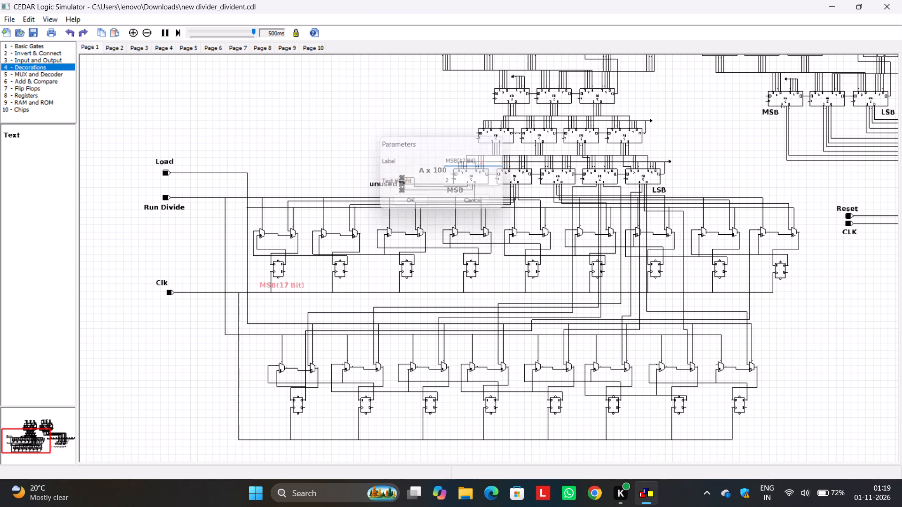
pyautogui.click(171, 337)
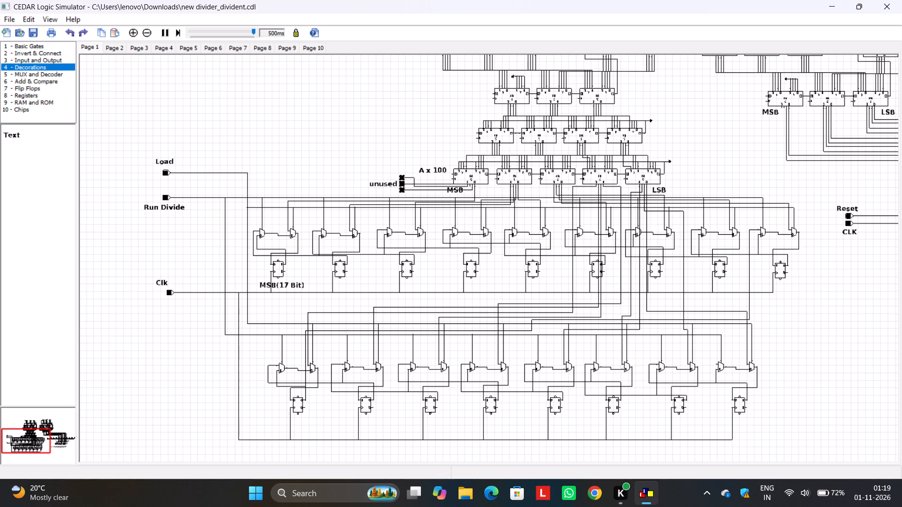
# Add a text label reading "LSB(0 Bit)" below the rightmost flip-flop of the lower register row, shifted slightly clear of the wire.
pyautogui.moveTo(14, 131); pyautogui.dragTo(741, 419)
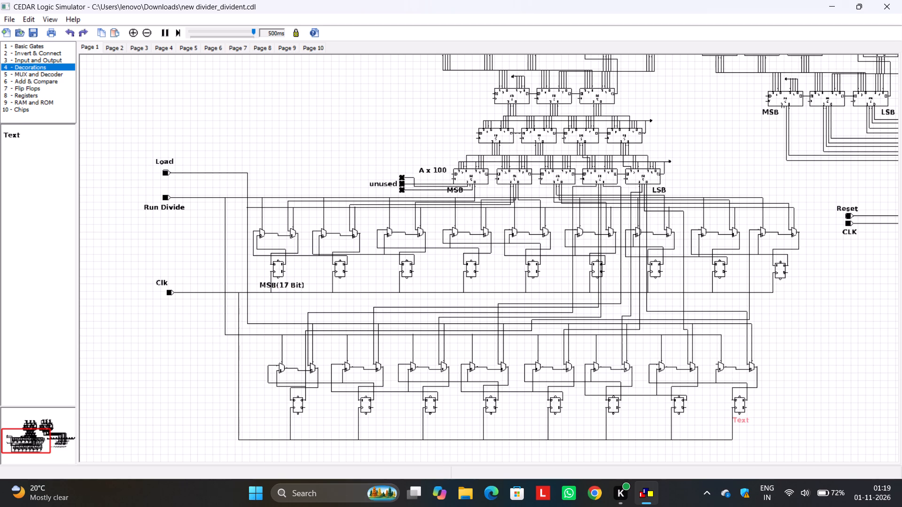
pyautogui.moveTo(741, 419); pyautogui.dragTo(741, 419)
pyautogui.tripleClick(740, 420)
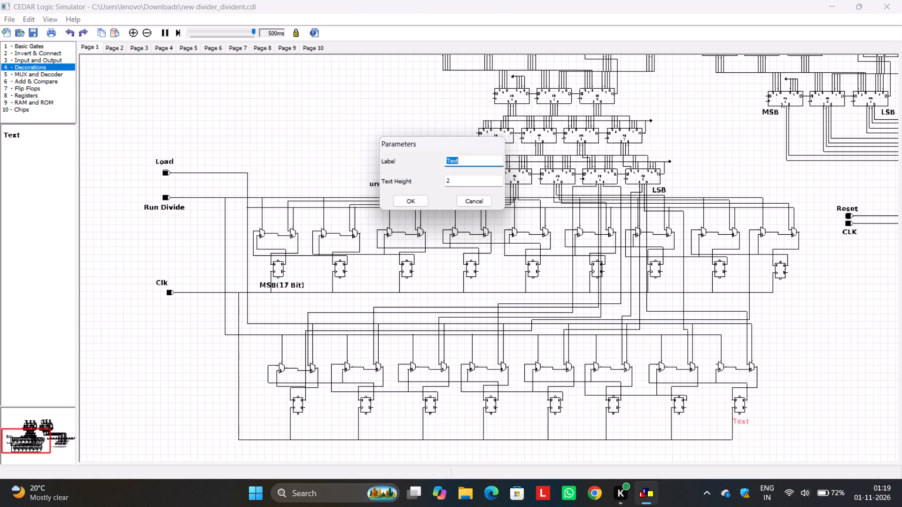
pyautogui.press('BackSpace')
pyautogui.hotkey('shift', 'l')
pyautogui.write('SB')
pyautogui.hotkey('shift', '(')
pyautogui.press('0')
pyautogui.press('space')
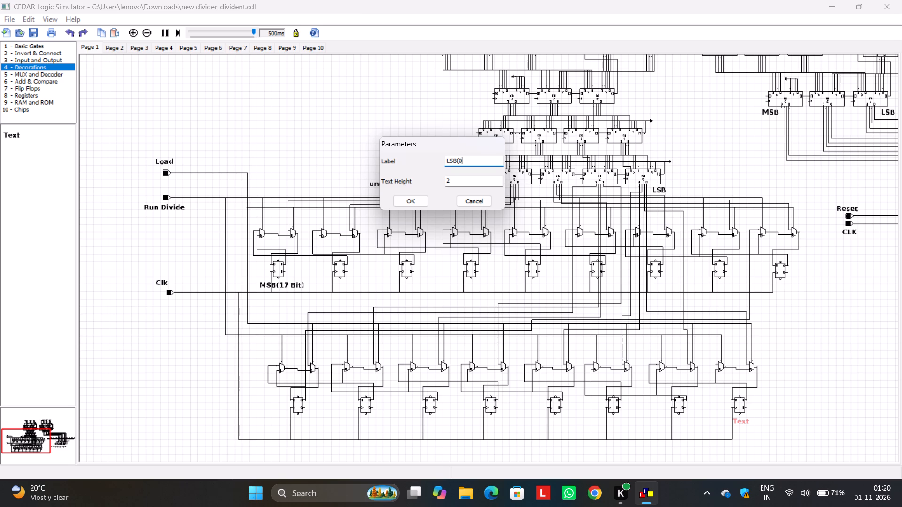
pyautogui.write('Bit)')
pyautogui.press('Return')
pyautogui.click(792, 400)
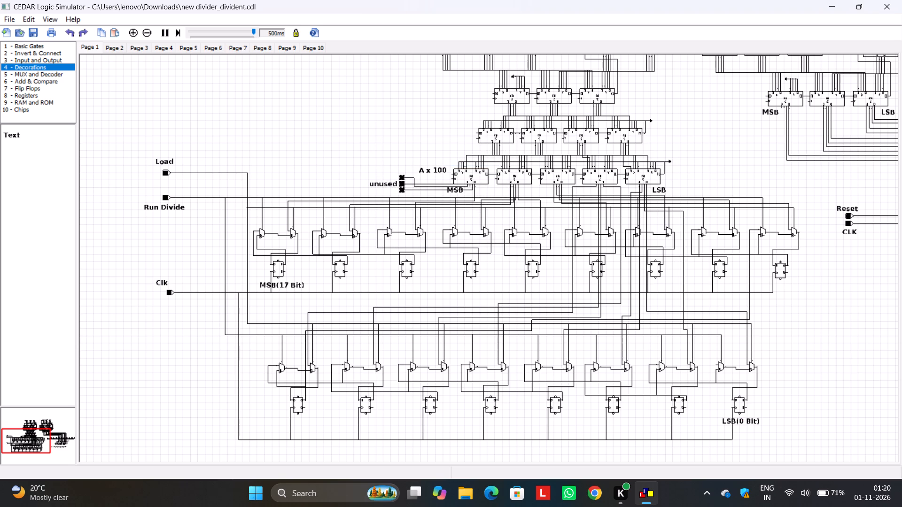
pyautogui.moveTo(750, 424); pyautogui.dragTo(756, 423)
pyautogui.click(786, 438)
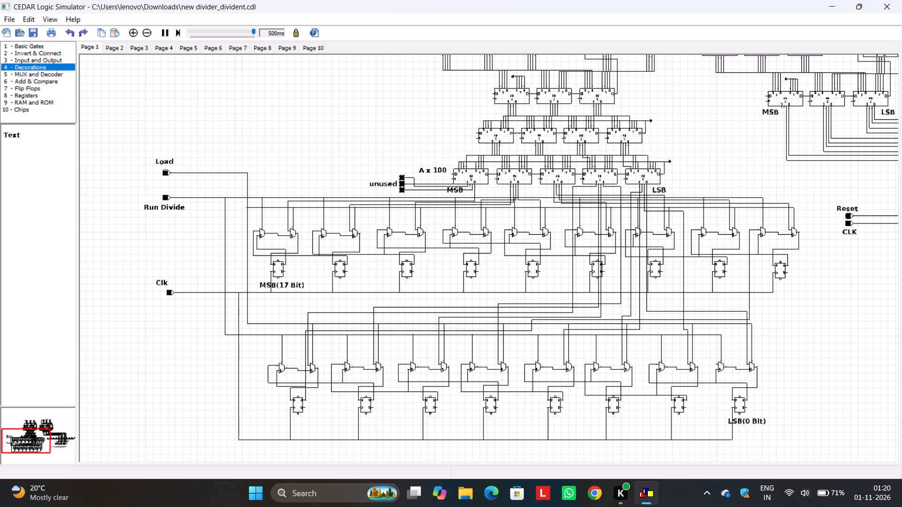
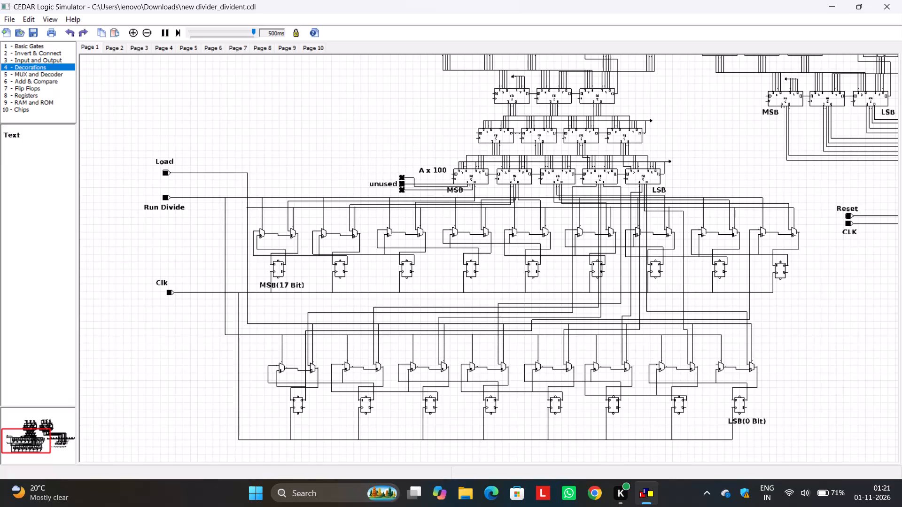
# Add a text label reading "QUOTIENT" with text height 4 in the empty area below the Clk input, beside the register rows.
pyautogui.moveTo(8, 126); pyautogui.dragTo(171, 338)
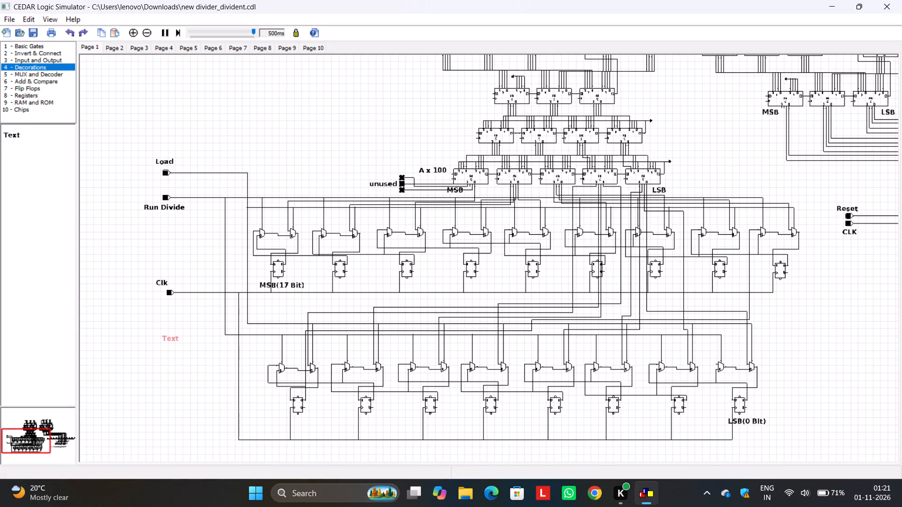
pyautogui.moveTo(171, 338); pyautogui.dragTo(171, 337)
pyautogui.tripleClick(170, 336)
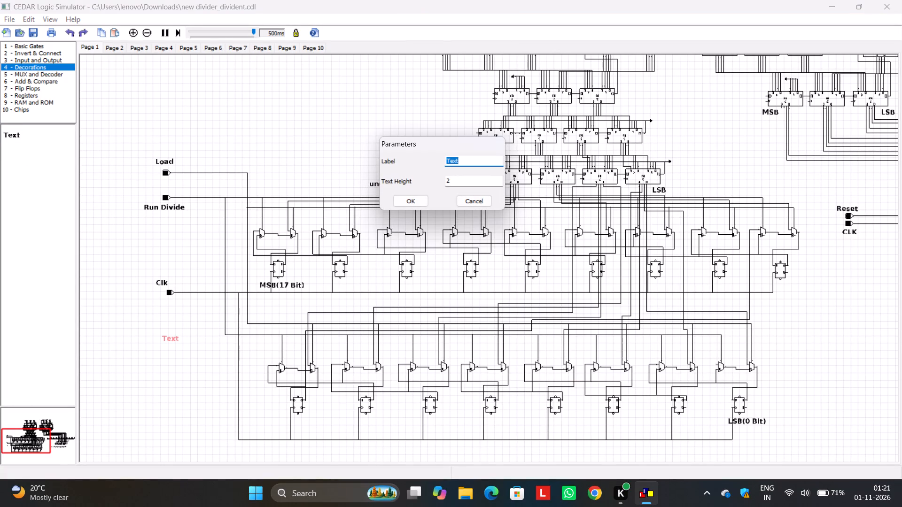
pyautogui.press('BackSpace')
pyautogui.write('QUOTIENT')
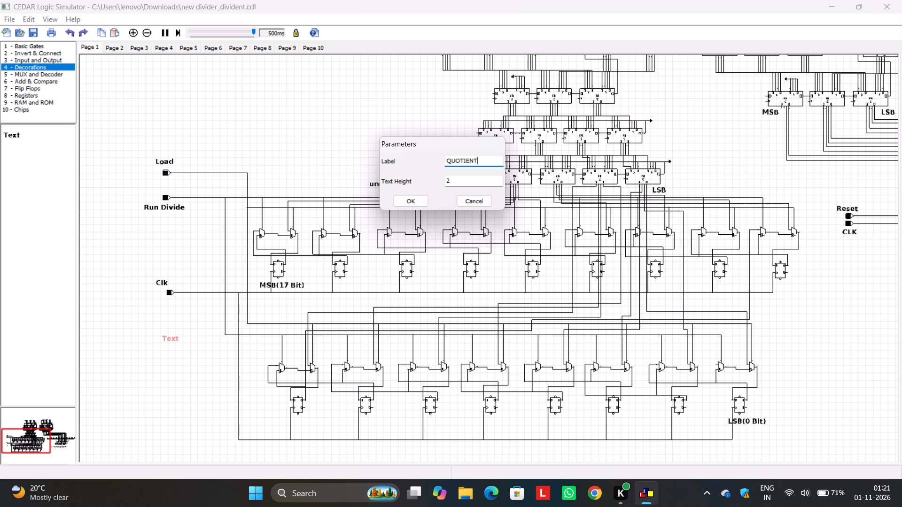
pyautogui.click(457, 178)
pyautogui.press('BackSpace')
pyautogui.press('4')
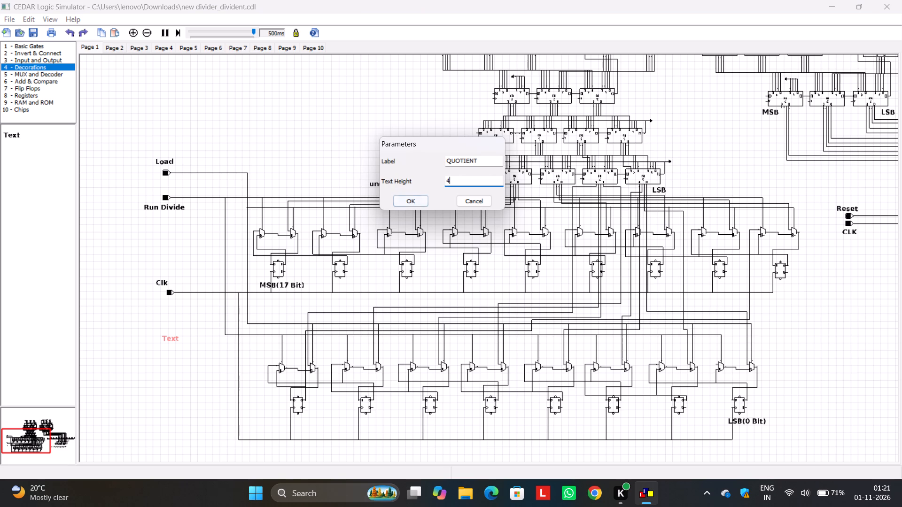
pyautogui.click(406, 202)
pyautogui.click(183, 381)
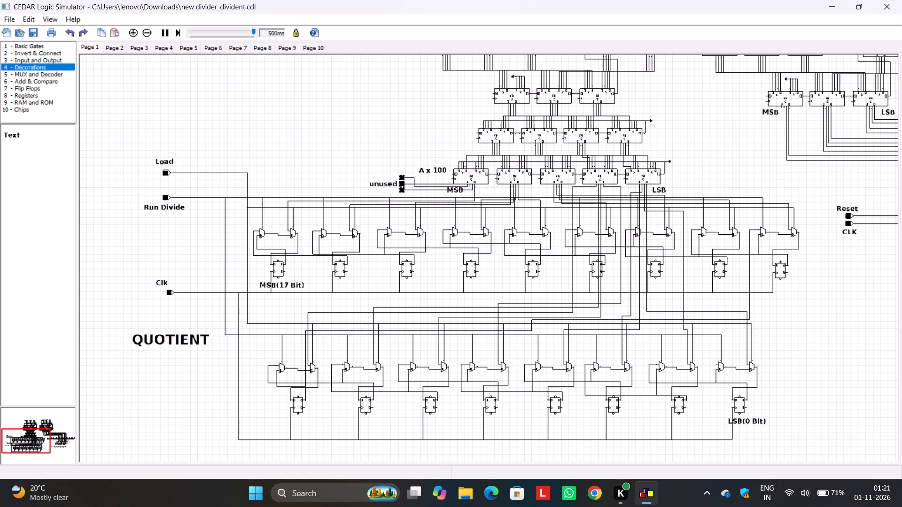
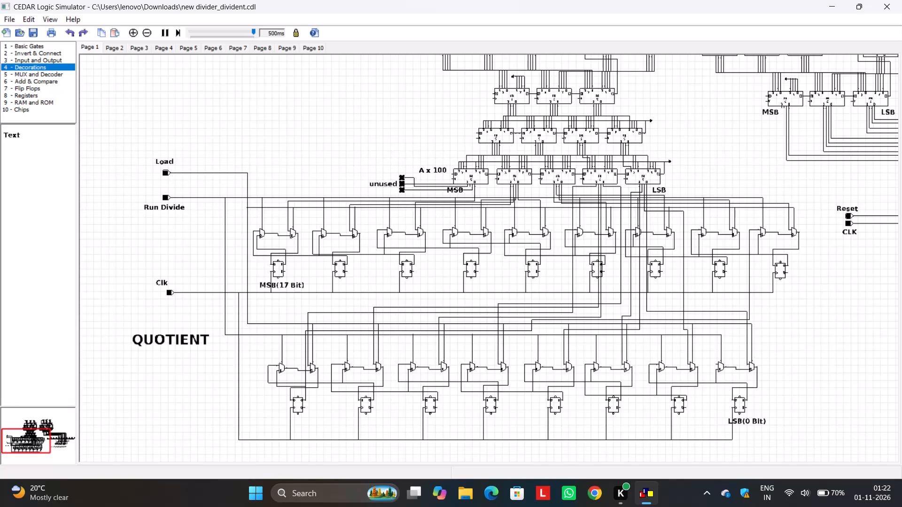
# Place an input switch facing upward in the empty area between the quotient register and the Logic 1 adder stage.
pyautogui.moveTo(861, 311); pyautogui.dragTo(617, 336, button='middle')
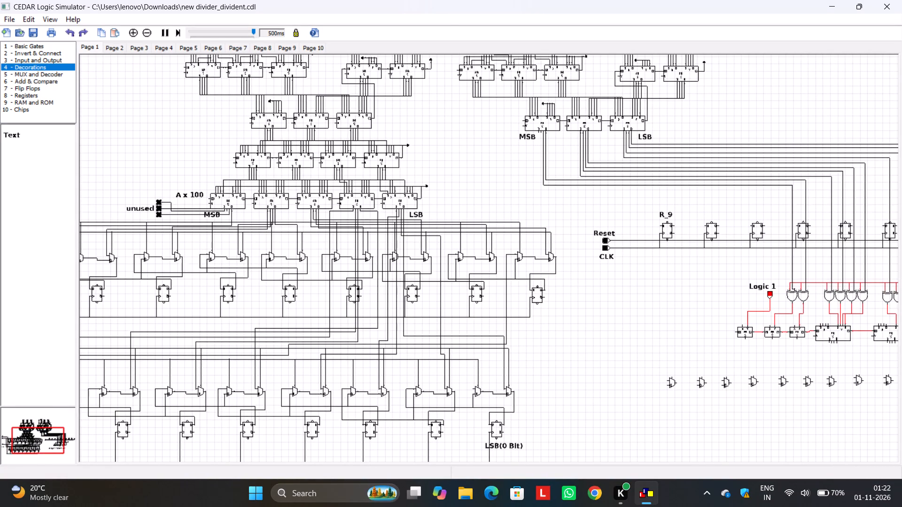
pyautogui.moveTo(575, 352); pyautogui.dragTo(685, 307, button='middle')
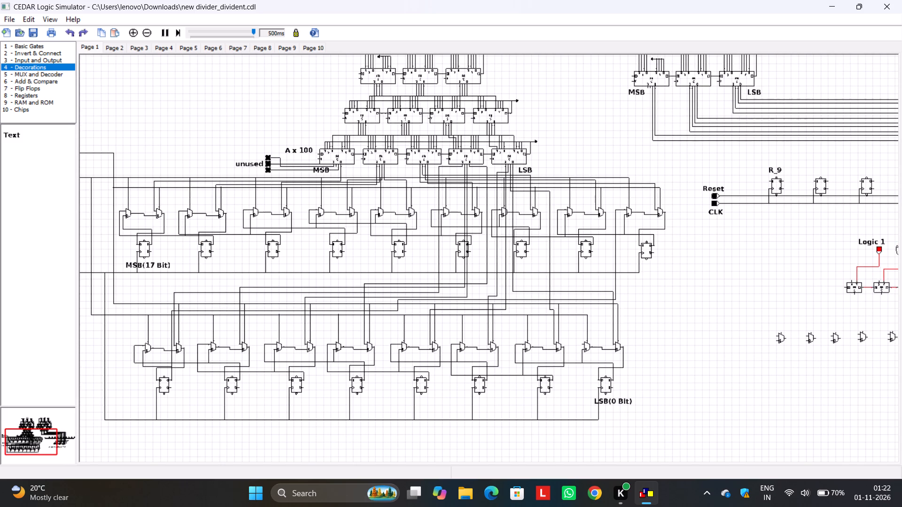
pyautogui.click(57, 61)
pyautogui.moveTo(10, 136); pyautogui.dragTo(711, 281)
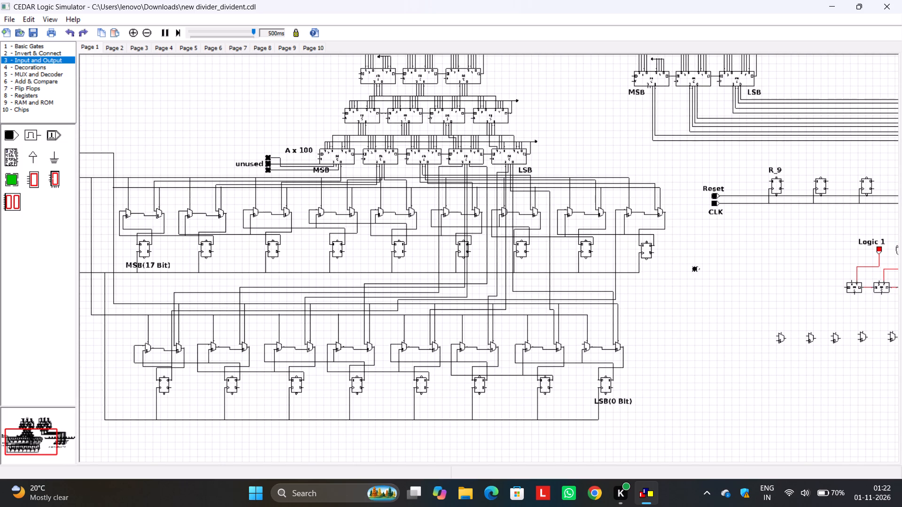
pyautogui.moveTo(711, 281); pyautogui.dragTo(729, 293)
pyautogui.scroll(1, 731, 291)
pyautogui.scroll(-1, 797, 309)
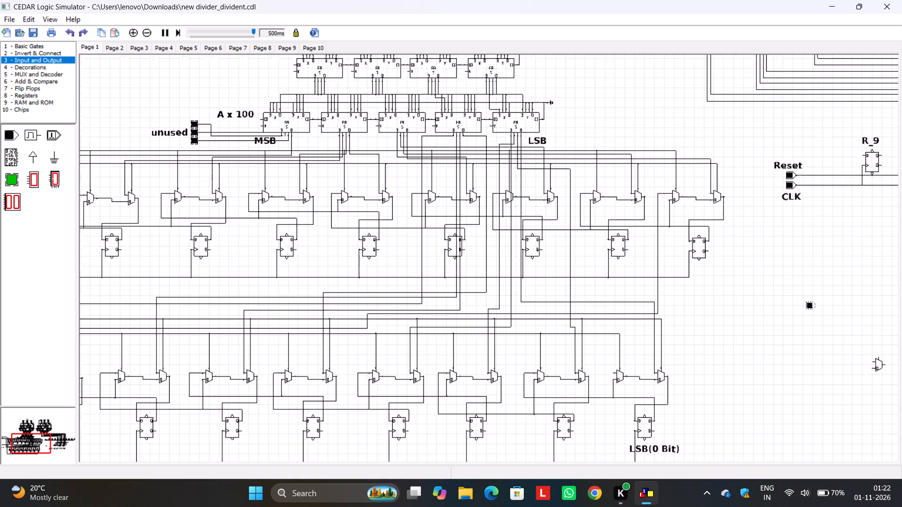
pyautogui.rightClick(729, 295)
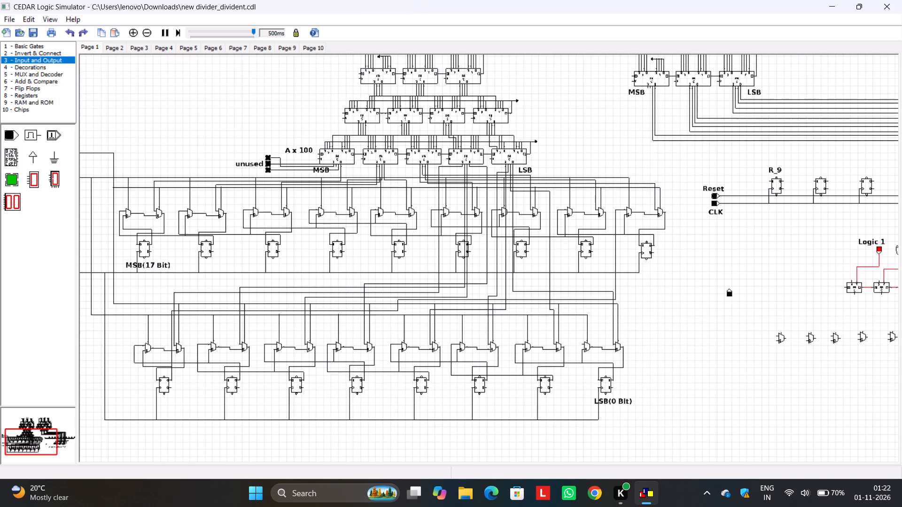
pyautogui.click(722, 328)
# Wire the MSB(17 Bit) flip-flop's output to the new switch, routing the wire just below the upper register row's clock line.
pyautogui.moveTo(153, 246); pyautogui.dragTo(223, 261)
pyautogui.moveTo(223, 261); pyautogui.dragTo(731, 287)
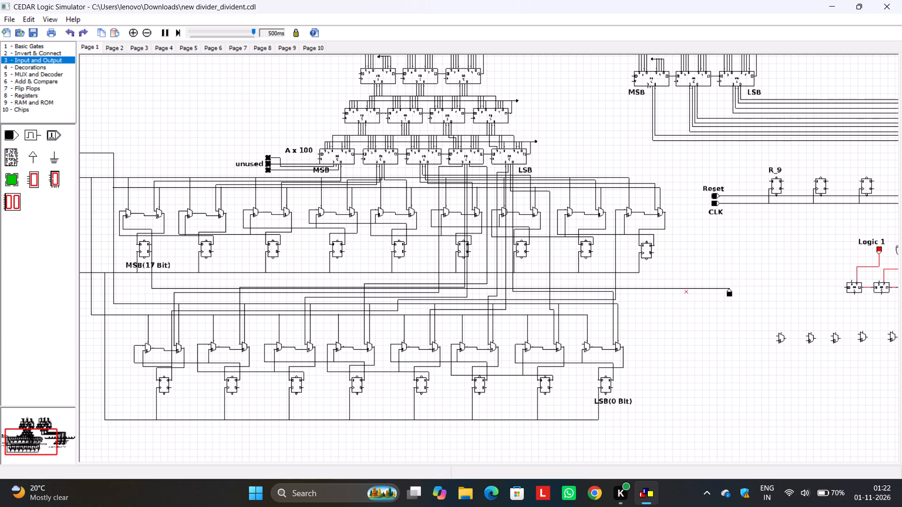
pyautogui.moveTo(686, 289); pyautogui.dragTo(686, 249)
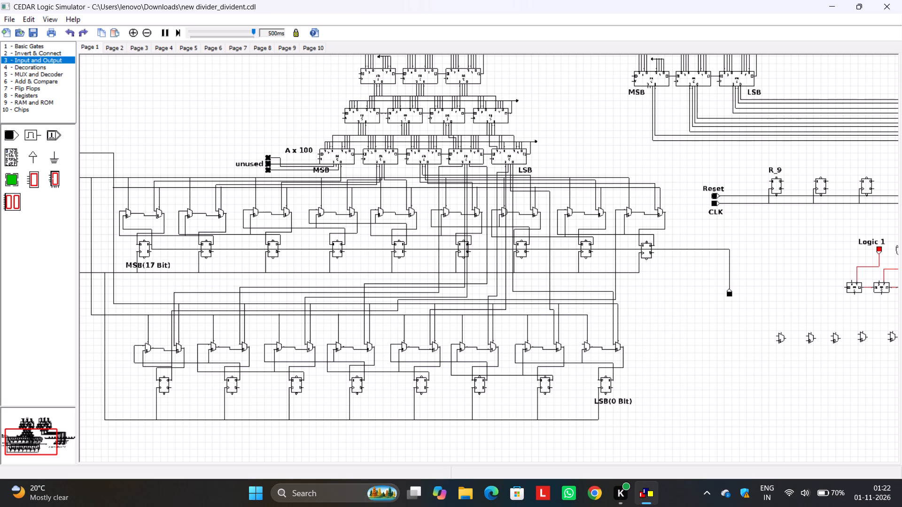
pyautogui.moveTo(686, 249); pyautogui.dragTo(695, 276)
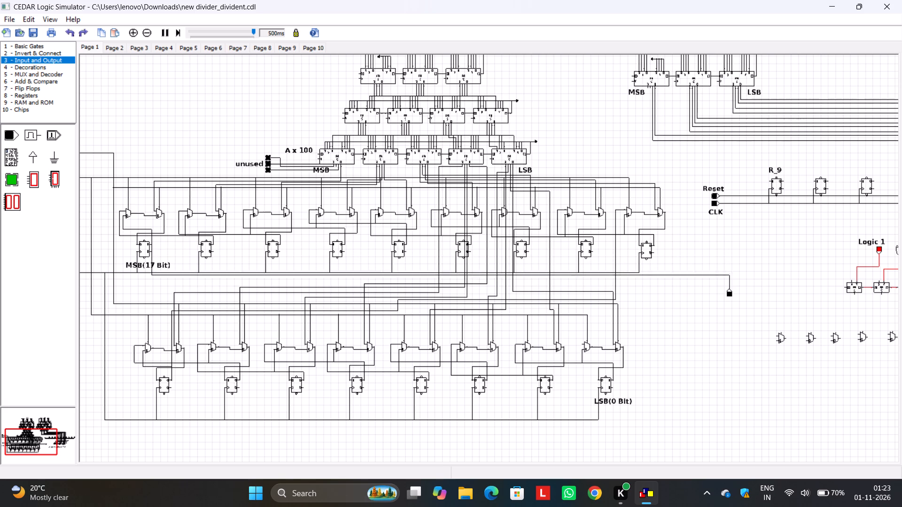
pyautogui.moveTo(695, 276); pyautogui.dragTo(694, 278)
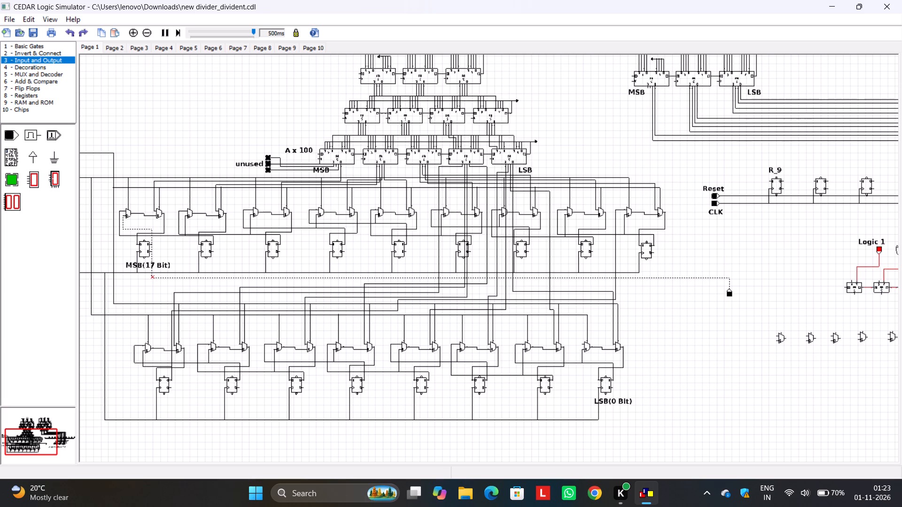
pyautogui.moveTo(152, 277); pyautogui.dragTo(160, 277)
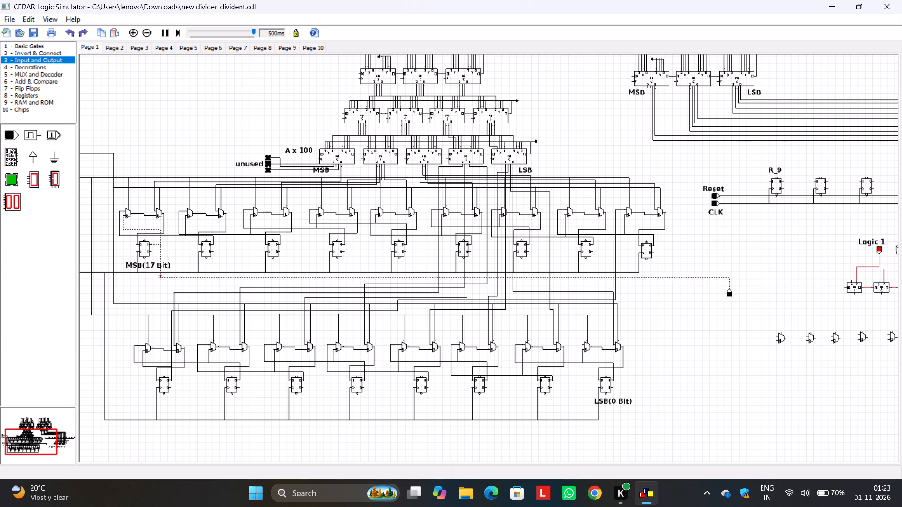
pyautogui.click(148, 292)
# Wire the rightmost 4-bit full adder's X0 input to the same switch terminal, routing the wire above the adder row.
pyautogui.moveTo(772, 248); pyautogui.dragTo(621, 268, button='middle')
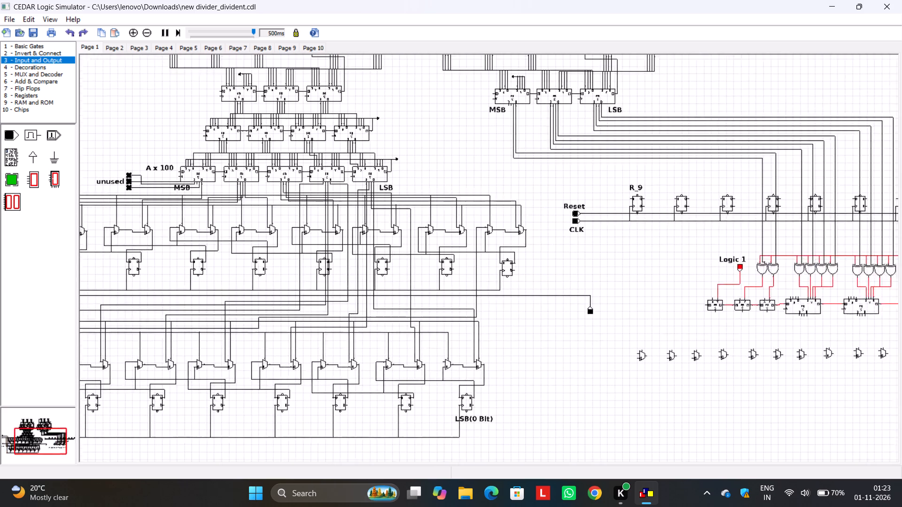
pyautogui.moveTo(621, 268); pyautogui.dragTo(490, 292, button='middle')
pyautogui.scroll(1, 526, 304)
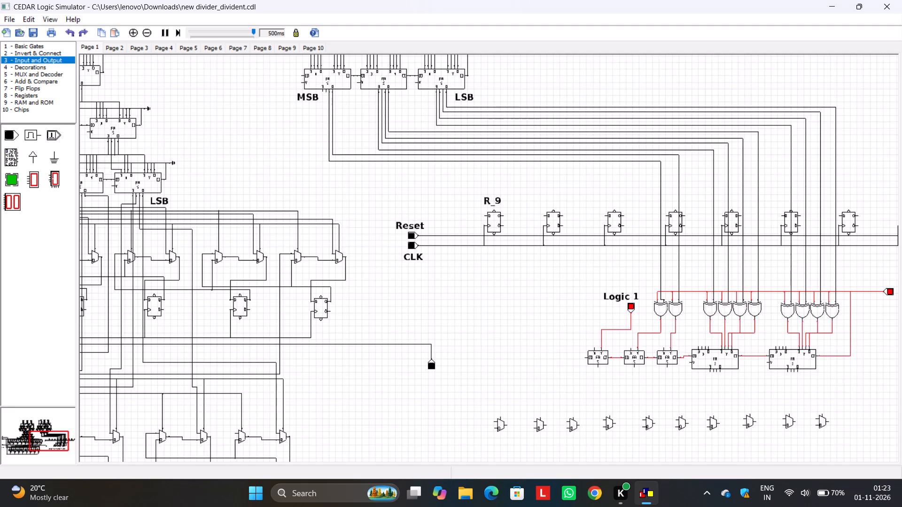
pyautogui.moveTo(787, 344); pyautogui.dragTo(433, 360)
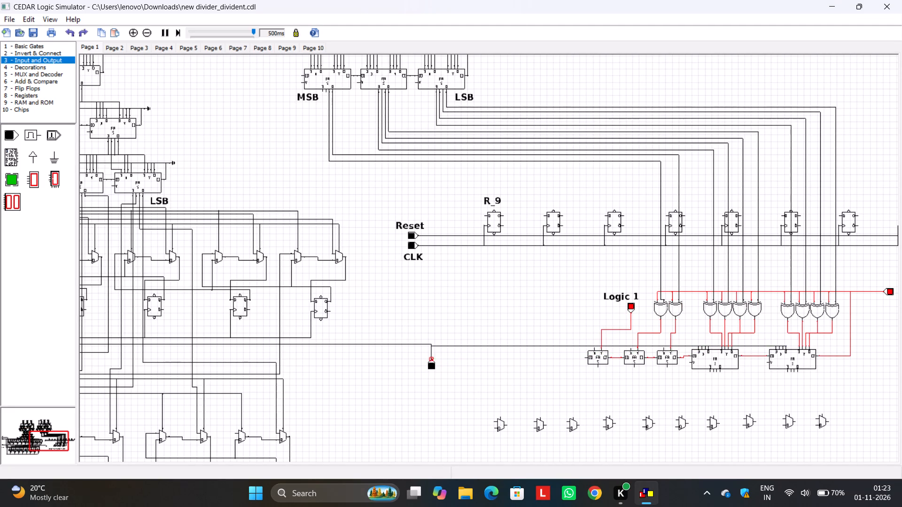
pyautogui.click(462, 346)
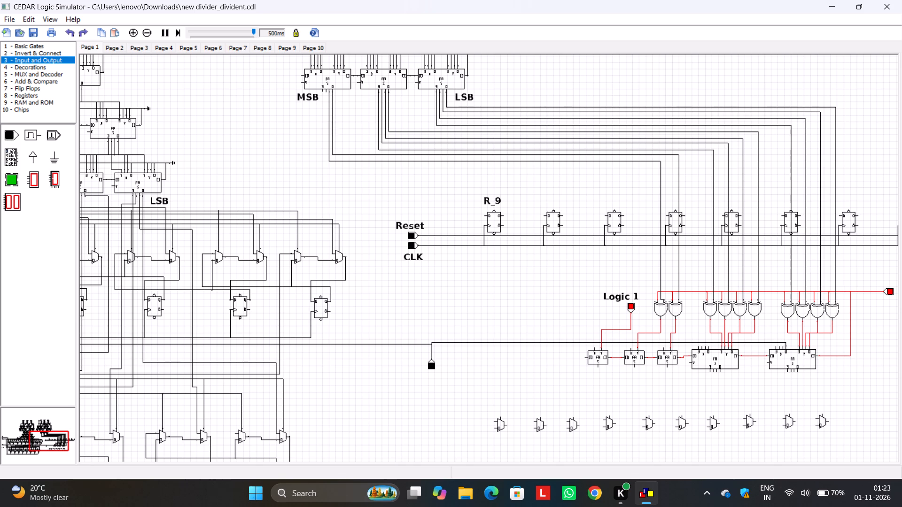
pyautogui.click(469, 315)
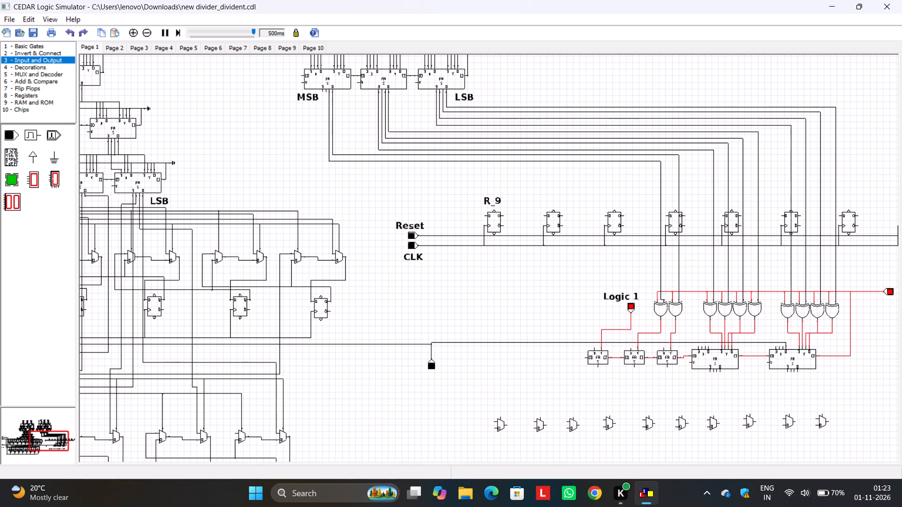
# Delete the helper switch, keeping the wire that links the MSB(17 Bit) output to the adder input.
pyautogui.rightClick(434, 364)
pyautogui.click(432, 364)
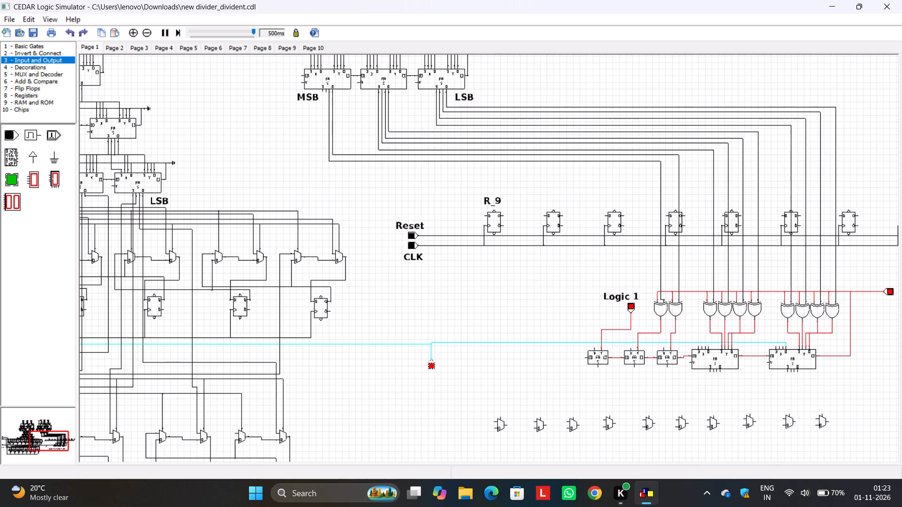
pyautogui.press('Delete')
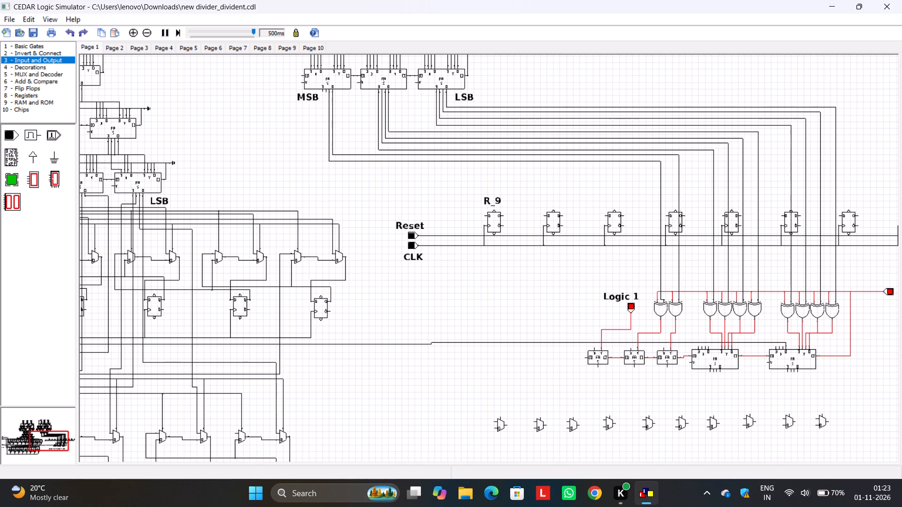
pyautogui.click(463, 370)
# Wire the R_0 flip-flop's output to the rightmost 4-bit full adder's X1 input, routing it below the R register's clock line.
pyautogui.moveTo(756, 398); pyautogui.dragTo(619, 397, button='middle')
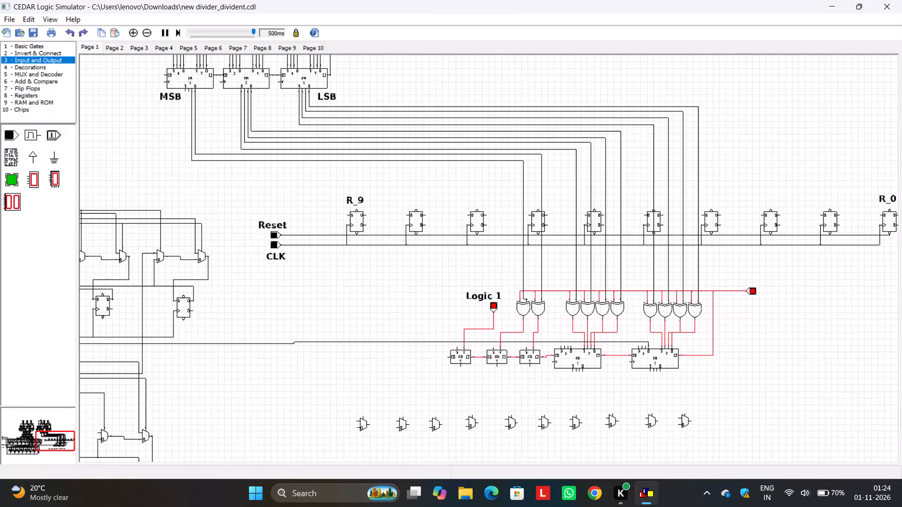
pyautogui.moveTo(796, 356); pyautogui.dragTo(765, 386, button='middle')
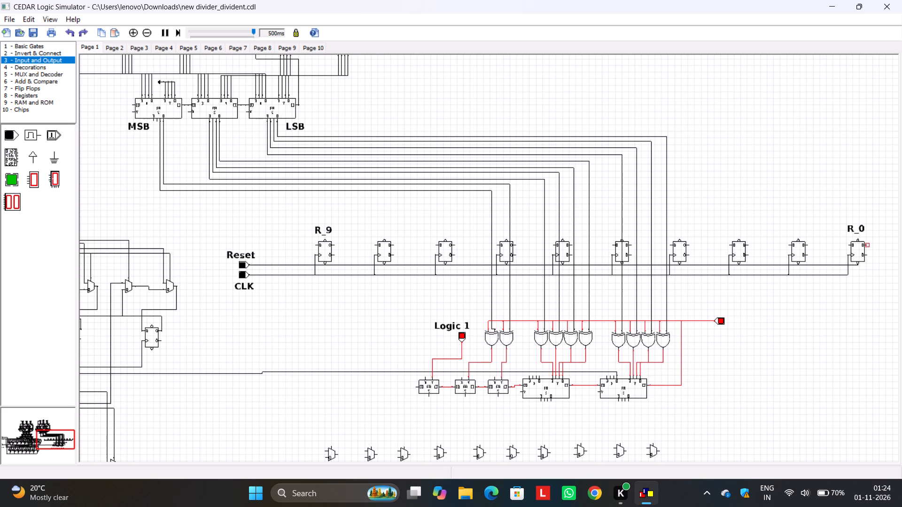
pyautogui.scroll(1, 809, 333)
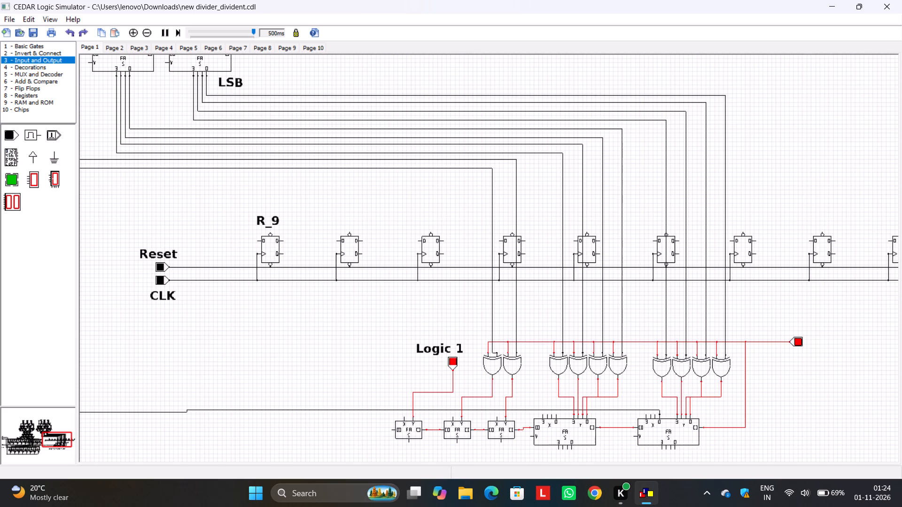
pyautogui.moveTo(857, 352); pyautogui.dragTo(763, 308, button='middle')
pyautogui.moveTo(782, 323); pyautogui.dragTo(771, 322, button='middle')
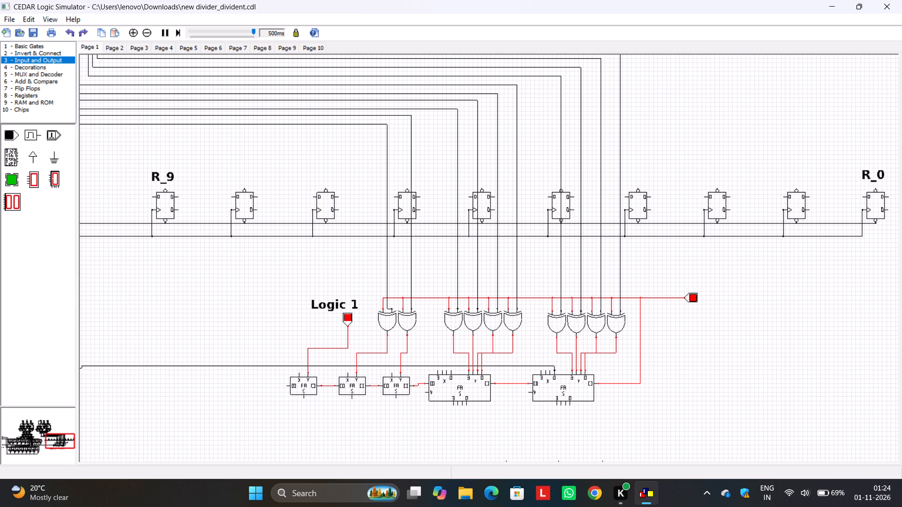
pyautogui.moveTo(888, 196); pyautogui.dragTo(900, 250)
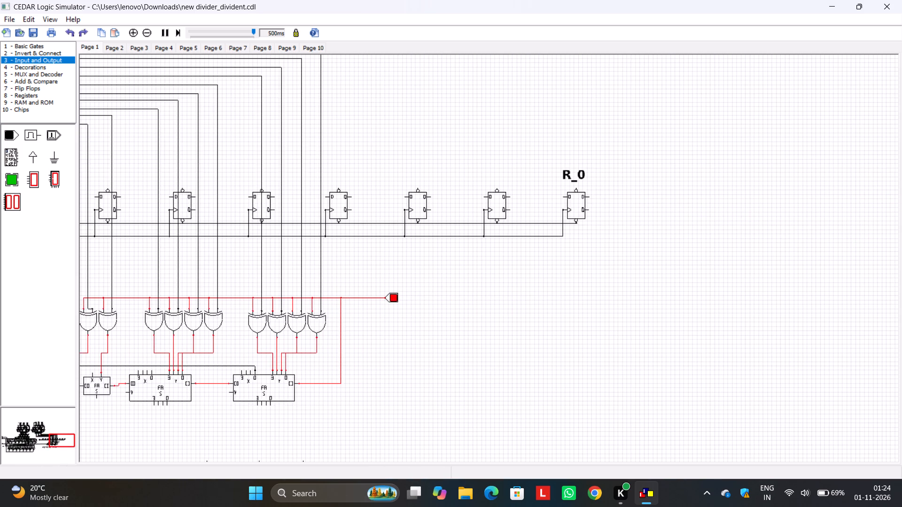
pyautogui.moveTo(580, 347); pyautogui.dragTo(862, 304, button='middle')
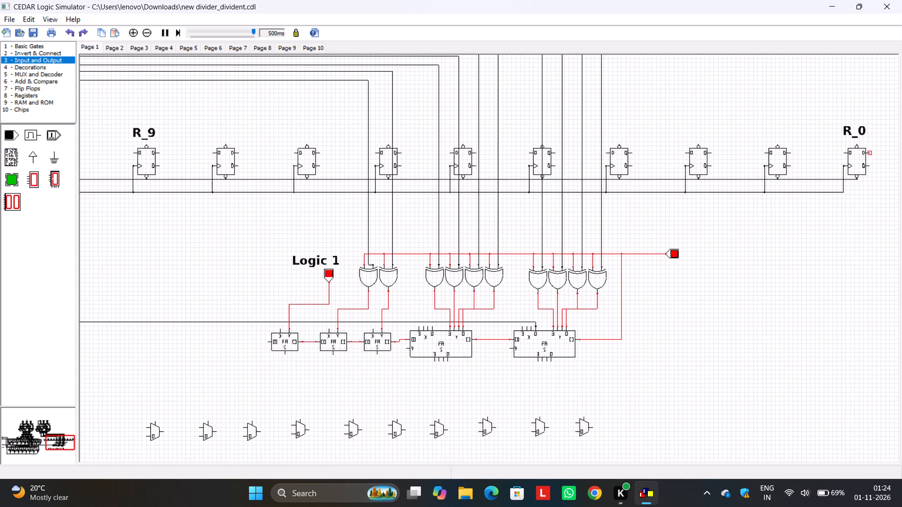
pyautogui.moveTo(871, 154); pyautogui.dragTo(529, 327)
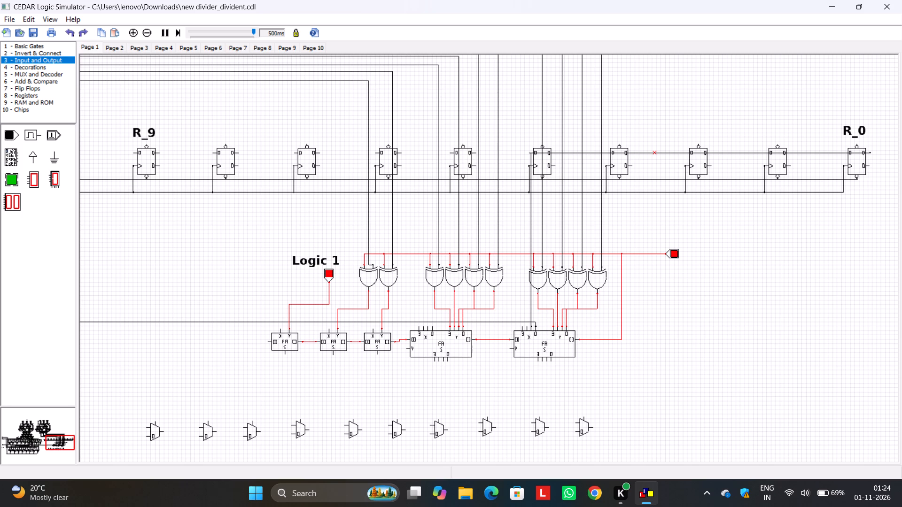
pyautogui.moveTo(655, 153); pyautogui.dragTo(656, 230)
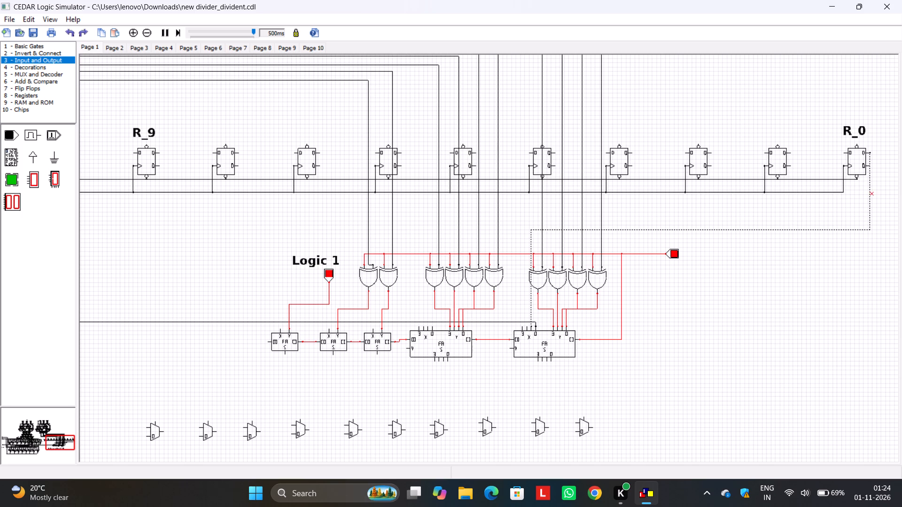
pyautogui.moveTo(870, 193); pyautogui.dragTo(877, 193)
pyautogui.click(863, 198)
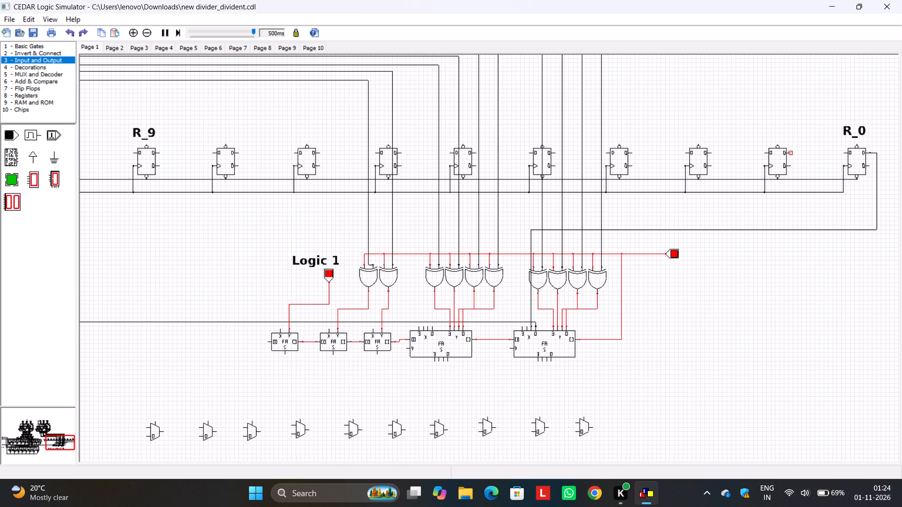
# Wire the output of the flip-flop beside R_0 to the same adder's X2 input, routing it just above the R_0 wire.
pyautogui.moveTo(792, 152); pyautogui.dragTo(525, 328)
pyautogui.moveTo(652, 152); pyautogui.dragTo(650, 180)
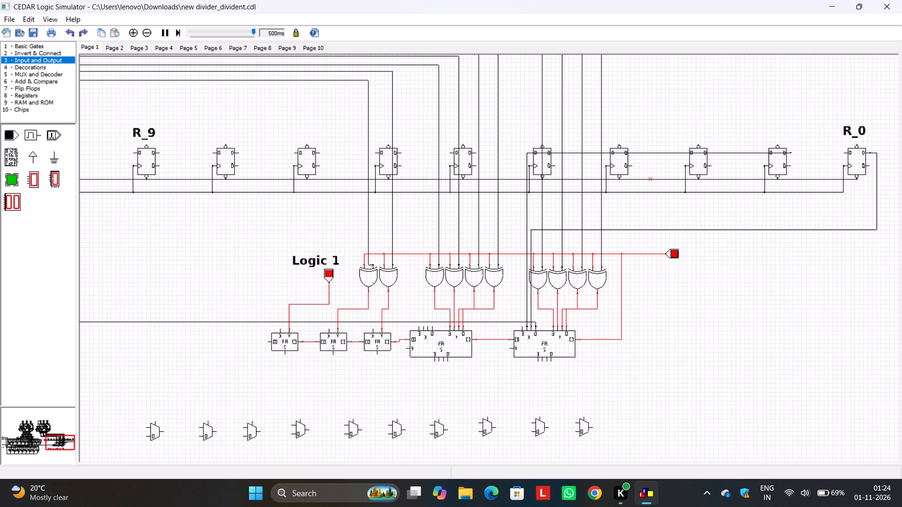
pyautogui.moveTo(650, 180); pyautogui.dragTo(649, 189)
pyautogui.moveTo(661, 154); pyautogui.dragTo(655, 215)
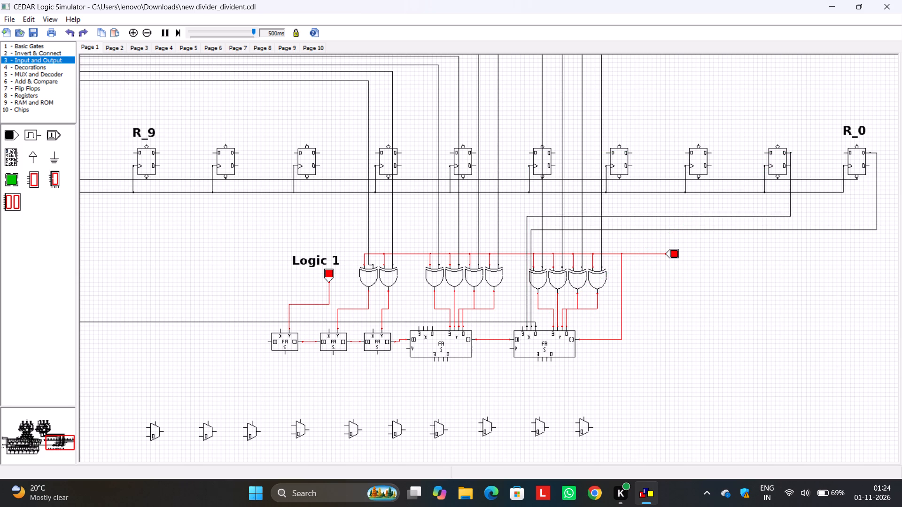
pyautogui.moveTo(655, 215); pyautogui.dragTo(655, 226)
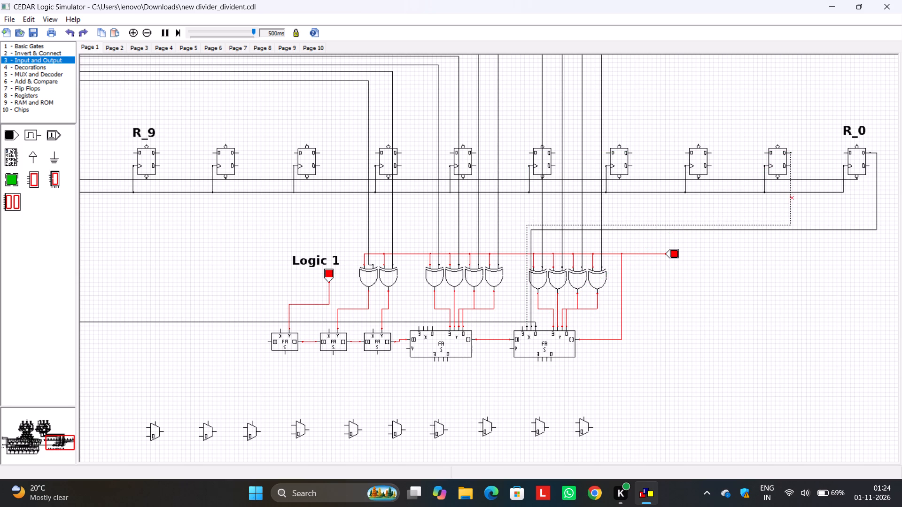
pyautogui.moveTo(790, 200); pyautogui.dragTo(795, 202)
pyautogui.moveTo(790, 203); pyautogui.dragTo(795, 205)
pyautogui.moveTo(790, 206); pyautogui.dragTo(797, 207)
pyautogui.click(814, 216)
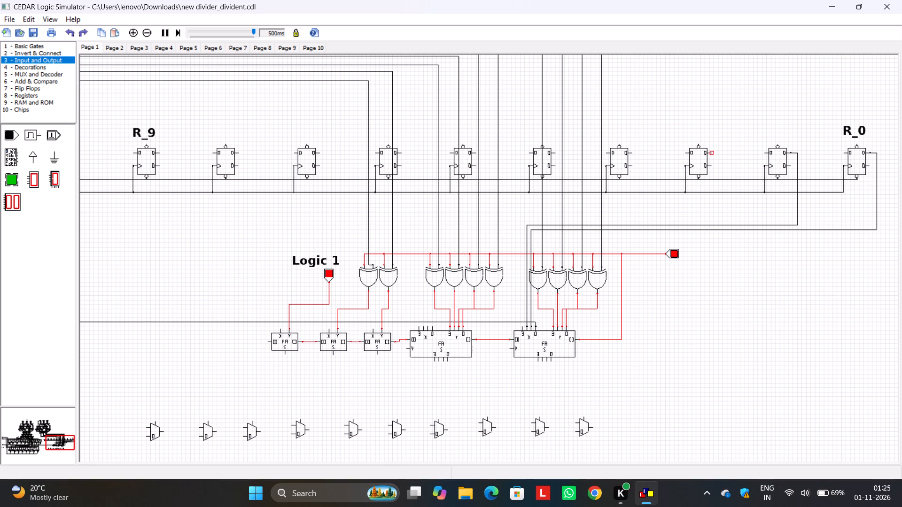
# Wire the output of the flip-flop two places before R_0 to the same adder's X3 input, routing it above the previous two wires.
pyautogui.moveTo(712, 154); pyautogui.dragTo(521, 326)
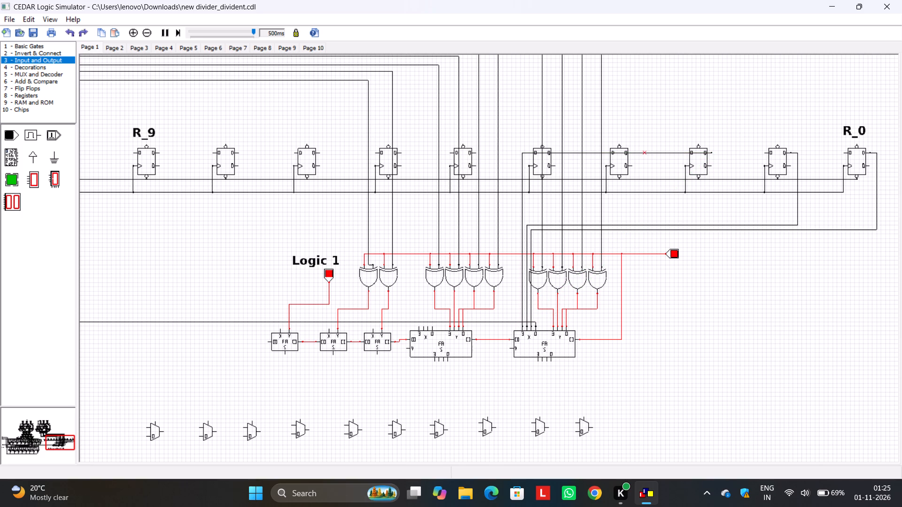
pyautogui.moveTo(644, 154); pyautogui.dragTo(651, 185)
pyautogui.moveTo(651, 153); pyautogui.dragTo(663, 219)
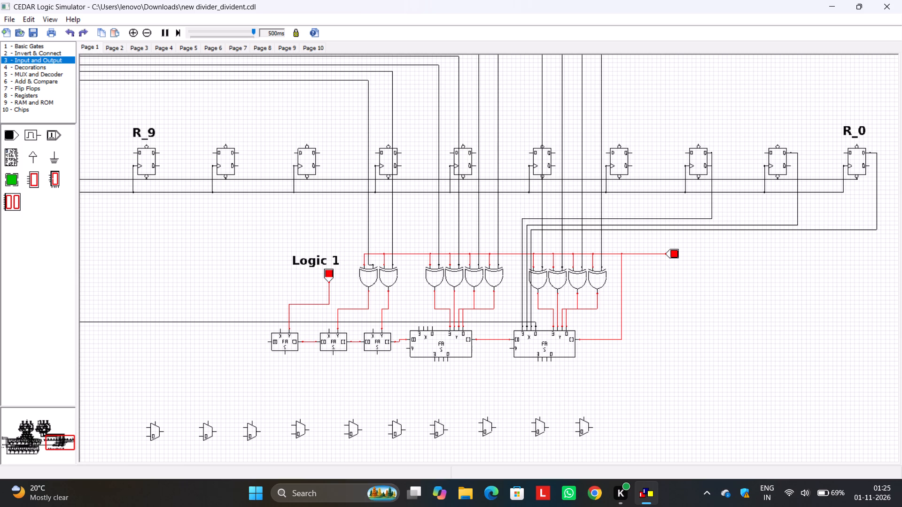
pyautogui.moveTo(663, 219); pyautogui.dragTo(663, 220)
pyautogui.moveTo(712, 209); pyautogui.dragTo(719, 210)
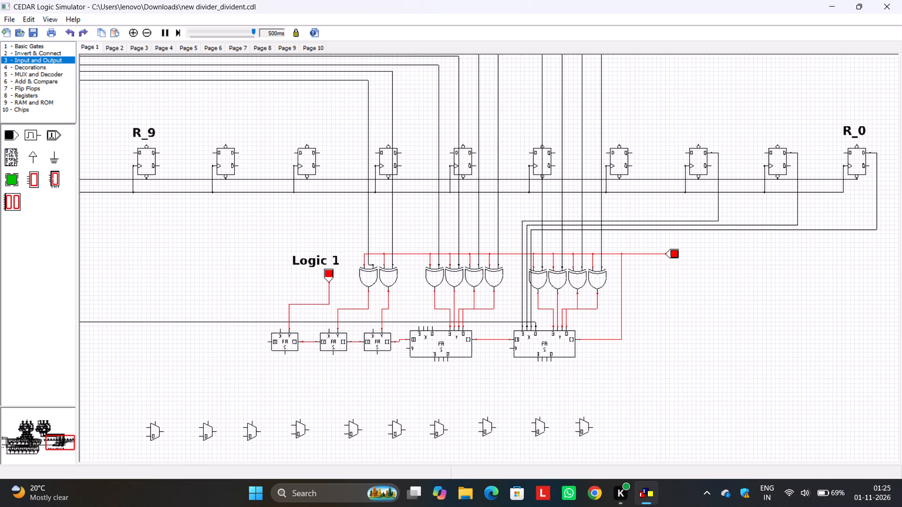
pyautogui.moveTo(719, 210); pyautogui.dragTo(719, 210)
pyautogui.click(729, 214)
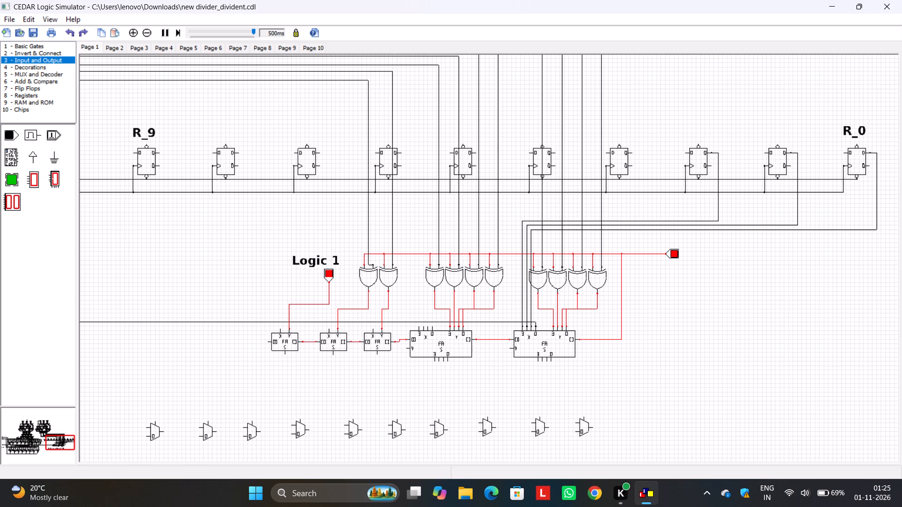
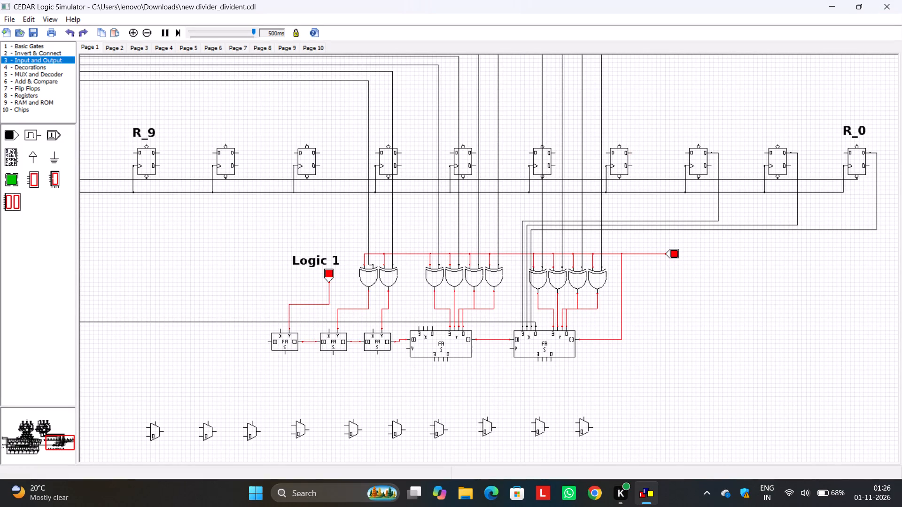
# Save the circuit file.
pyautogui.hotkey('ctrl', 's')
# Wire the output of the flip-flop three places before R_0 to the other 4-bit full adder's X0 input, routing it just above the red XOR control line.
pyautogui.moveTo(632, 152); pyautogui.dragTo(633, 200)
pyautogui.moveTo(633, 200); pyautogui.dragTo(434, 327)
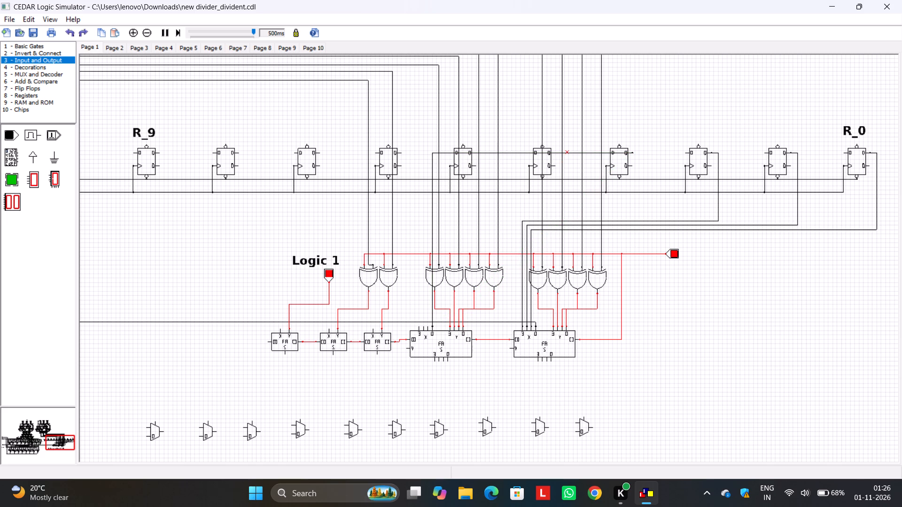
pyautogui.moveTo(567, 153); pyautogui.dragTo(579, 240)
pyautogui.click(692, 294)
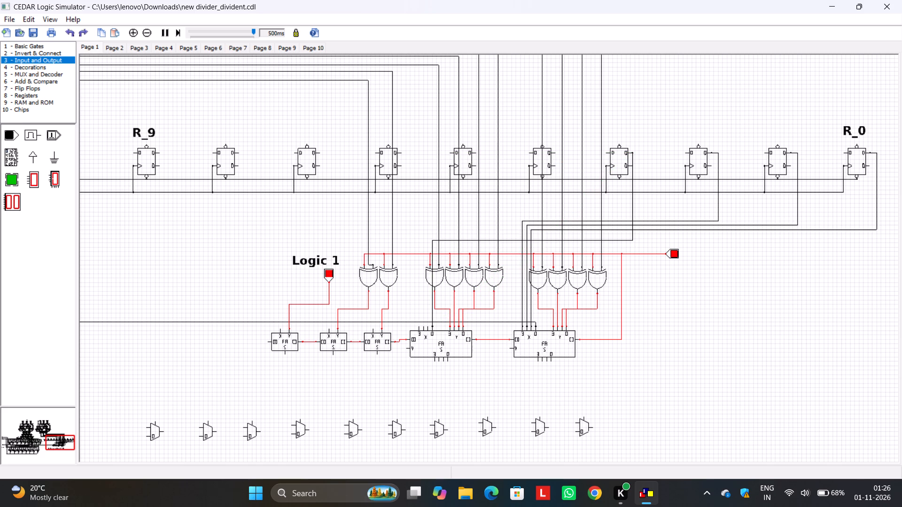
# Add a text label SUBTRACTOR with text height 4 and place it beside the rightmost XOR gates and 4-bit full adder.
pyautogui.click(33, 69)
pyautogui.moveTo(16, 135); pyautogui.dragTo(692, 304)
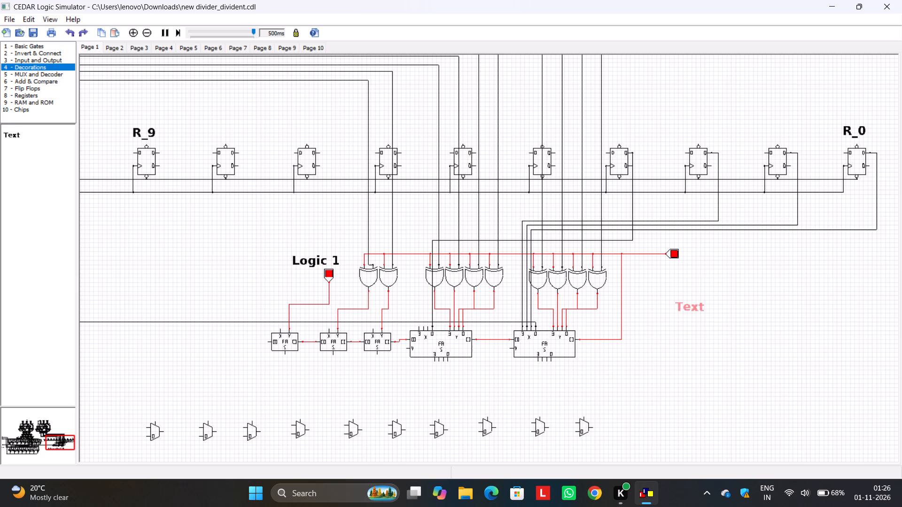
pyautogui.moveTo(692, 304); pyautogui.dragTo(654, 312)
pyautogui.doubleClick(656, 319)
pyautogui.click(656, 319)
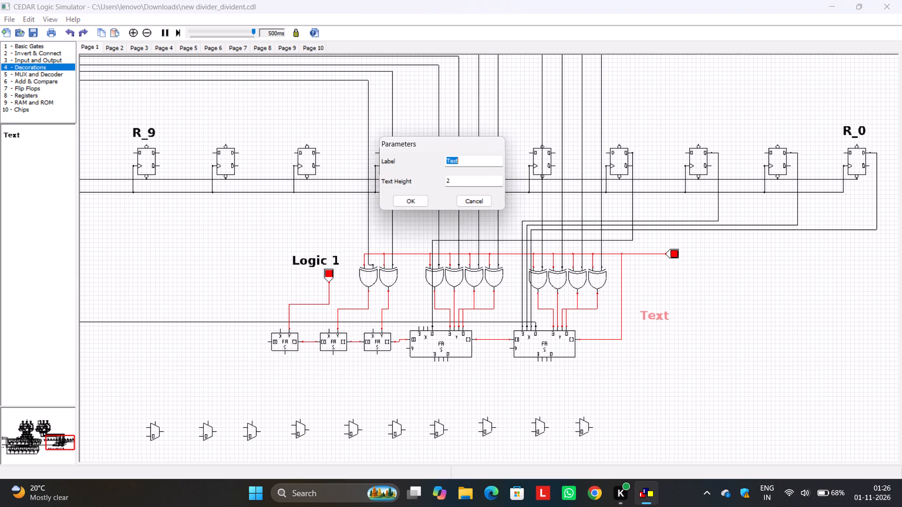
pyautogui.press('BackSpace')
pyautogui.write('SUBTRACTOR')
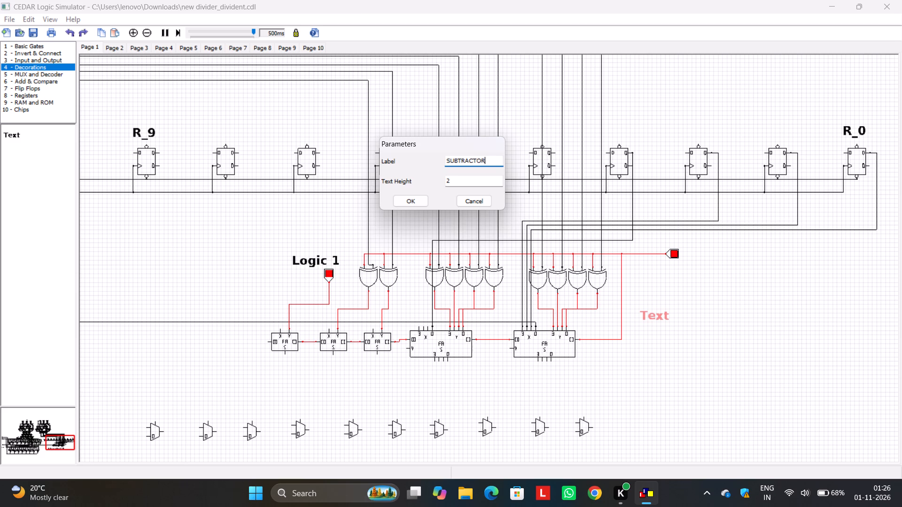
pyautogui.click(474, 180)
pyautogui.press('BackSpace')
pyautogui.press('4')
pyautogui.click(412, 197)
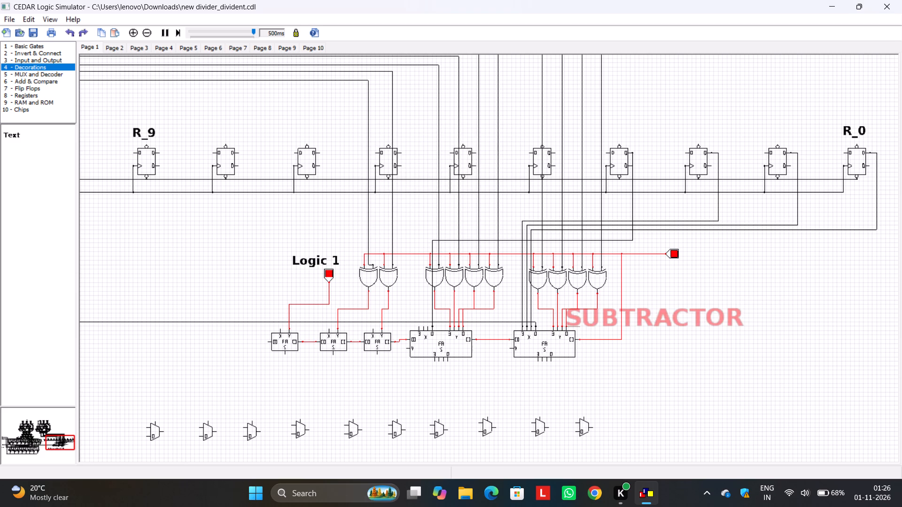
pyautogui.click(737, 264)
pyautogui.moveTo(683, 321); pyautogui.dragTo(743, 312)
pyautogui.click(732, 361)
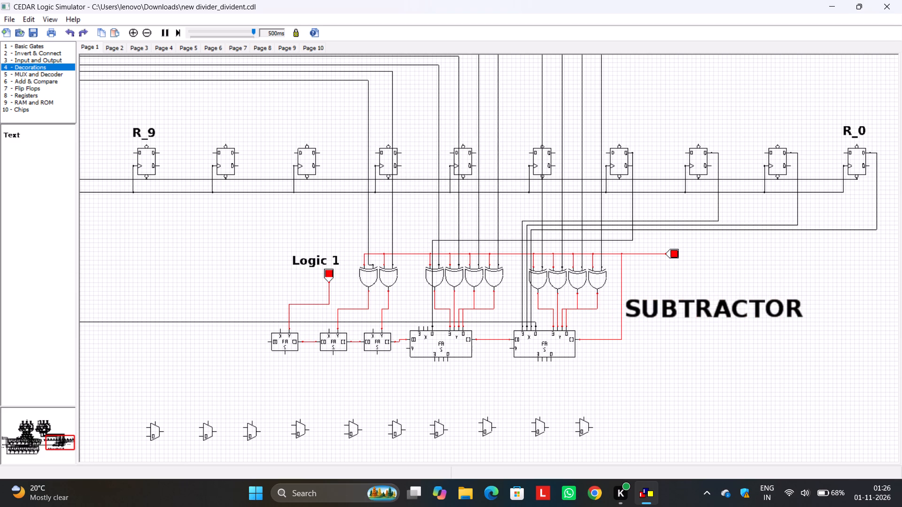
# Add a text label REMAINDER with text height 3 and place it just after the R_0 flip-flop.
pyautogui.scroll(-3, 697, 363)
pyautogui.moveTo(667, 373); pyautogui.dragTo(901, 353, button='middle')
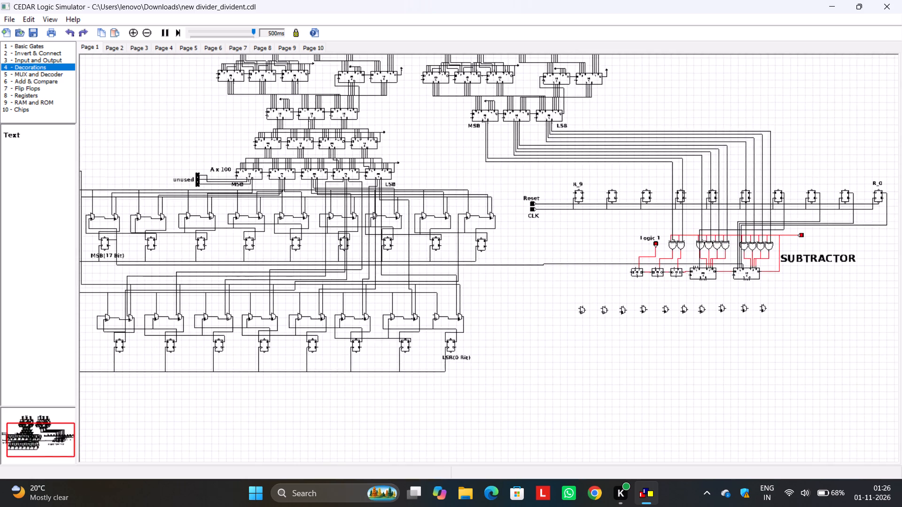
pyautogui.moveTo(558, 378); pyautogui.dragTo(387, 430, button='middle')
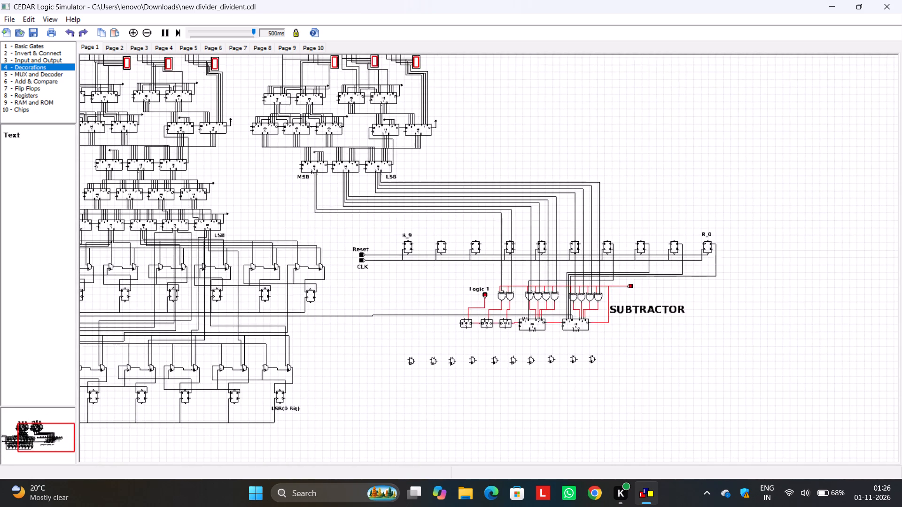
pyautogui.scroll(1, 648, 395)
pyautogui.moveTo(706, 372); pyautogui.dragTo(625, 395, button='middle')
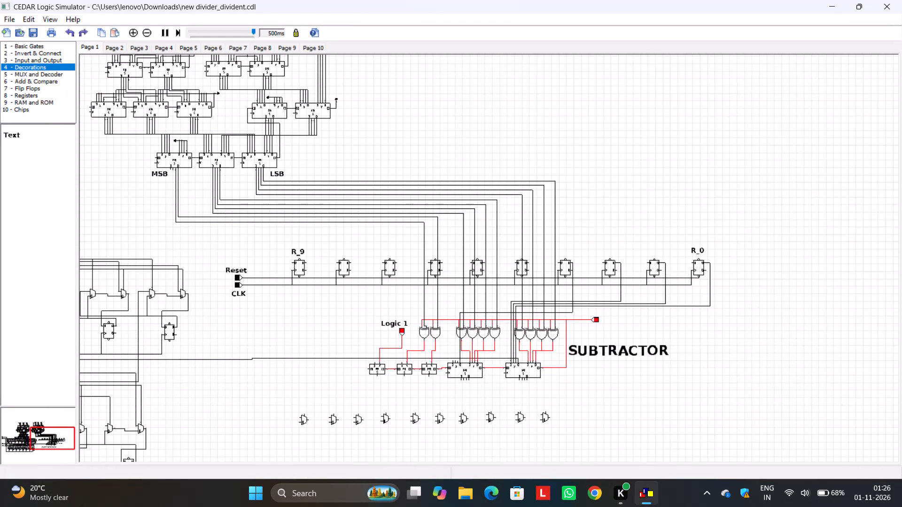
pyautogui.moveTo(16, 132); pyautogui.dragTo(739, 268)
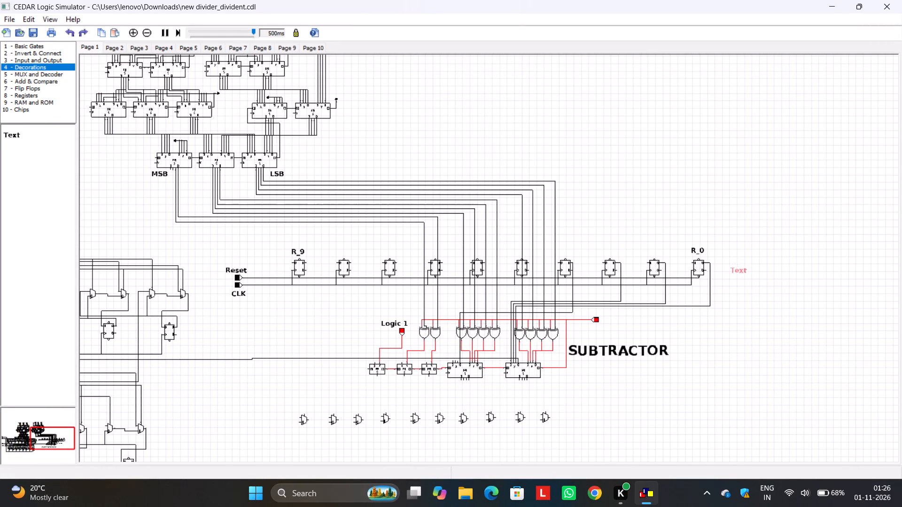
pyautogui.moveTo(739, 268); pyautogui.dragTo(735, 268)
pyautogui.tripleClick(735, 266)
pyautogui.click(738, 267)
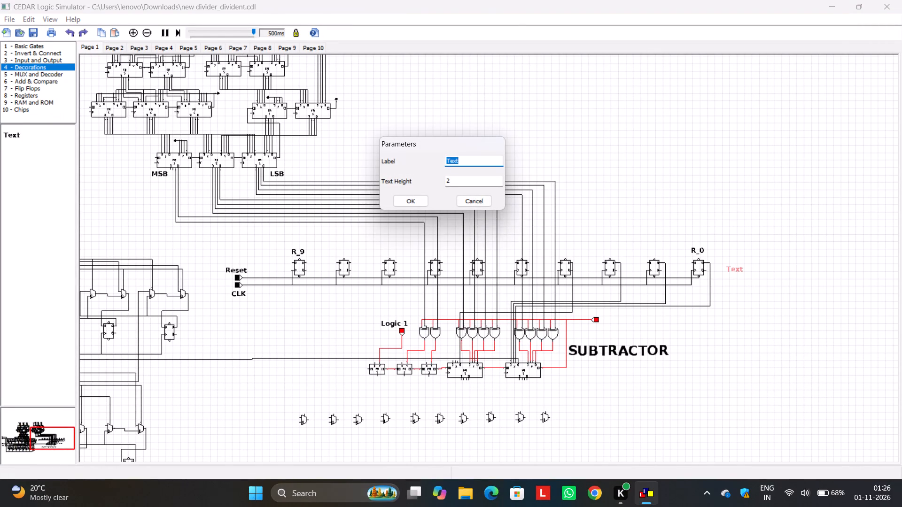
pyautogui.press('BackSpace')
pyautogui.write('REMAINDER')
pyautogui.click(495, 178)
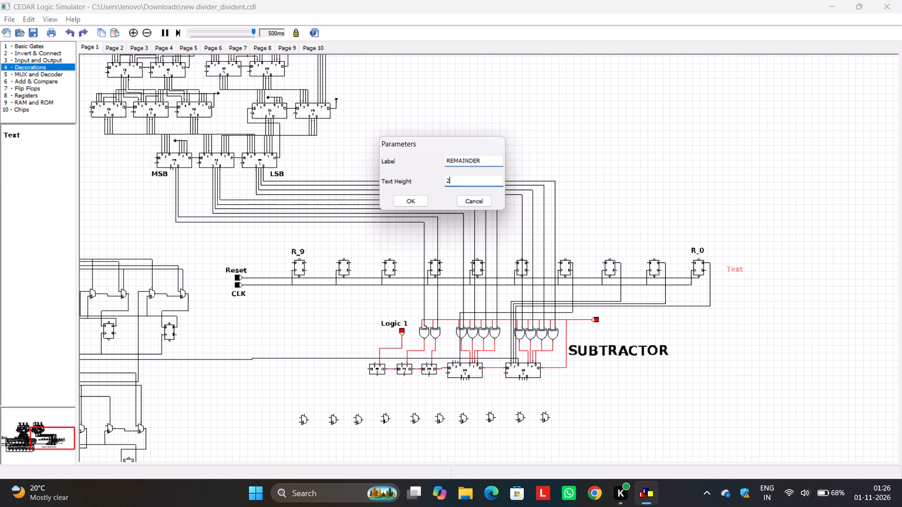
pyautogui.press('BackSpace')
pyautogui.press('3')
pyautogui.click(408, 198)
pyautogui.moveTo(739, 271); pyautogui.dragTo(754, 268)
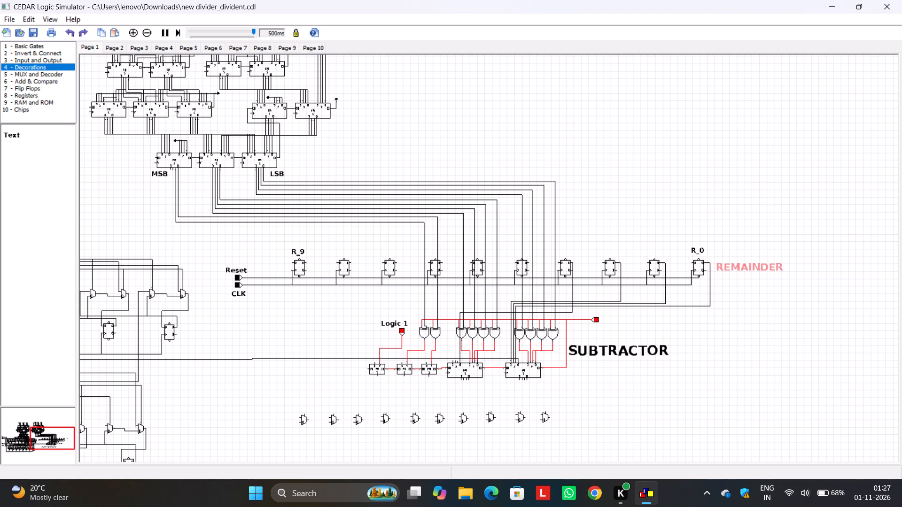
pyautogui.moveTo(754, 268); pyautogui.dragTo(755, 267)
pyautogui.click(770, 334)
# Set the SUBTRACTOR label's text height to 3 and move it close to the adder's carry-in wire.
pyautogui.tripleClick(617, 347)
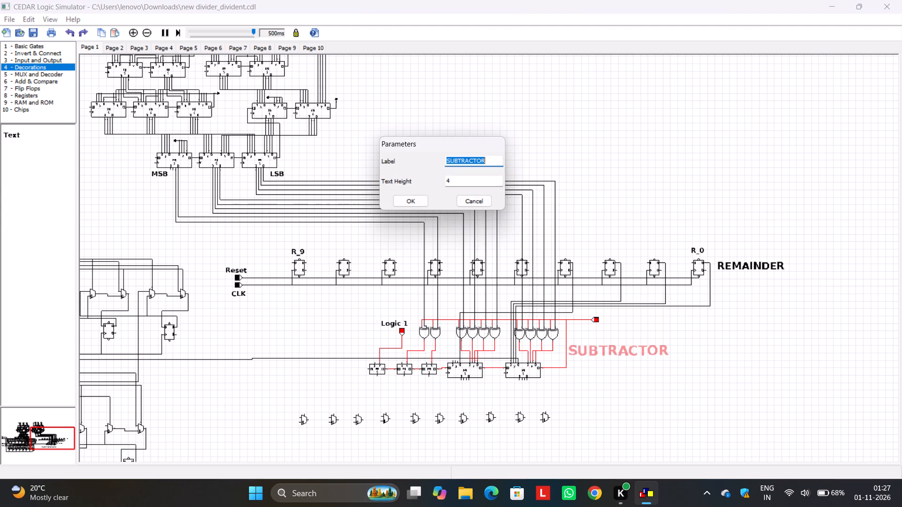
pyautogui.click(478, 184)
pyautogui.press('BackSpace')
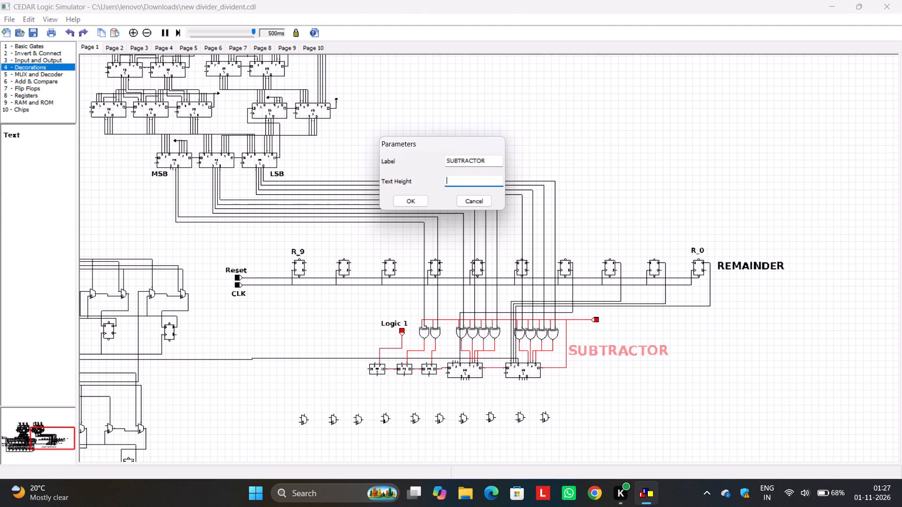
pyautogui.press('3')
pyautogui.click(412, 197)
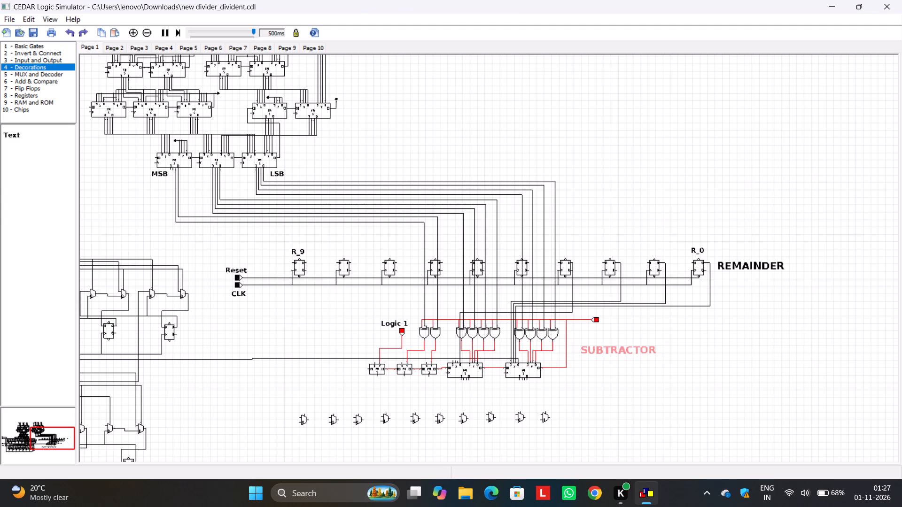
pyautogui.moveTo(611, 350); pyautogui.dragTo(600, 351)
pyautogui.click(612, 382)
# Shift the vertical segment of the wire leaving the flip-flop three places before R_0 slightly farther from that flip-flop.
pyautogui.scroll(1, 585, 384)
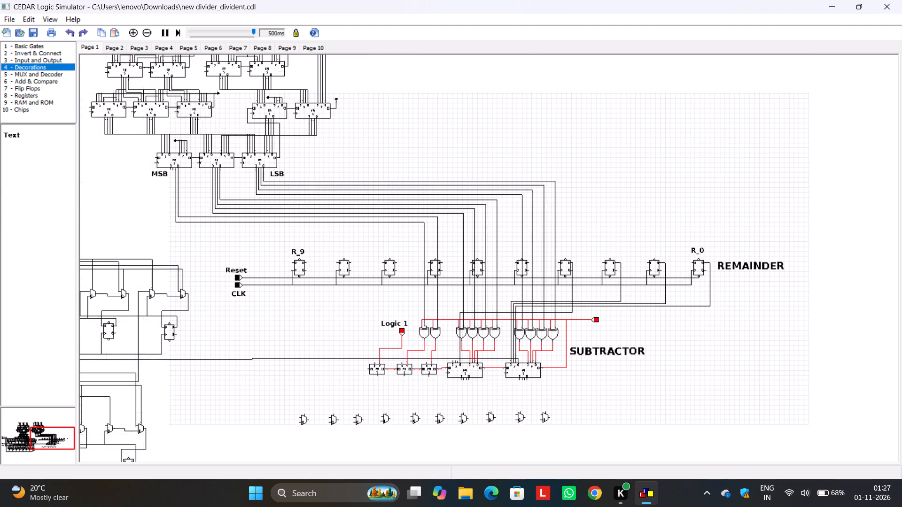
pyautogui.scroll(1, 638, 350)
pyautogui.moveTo(673, 386); pyautogui.dragTo(681, 326, button='middle')
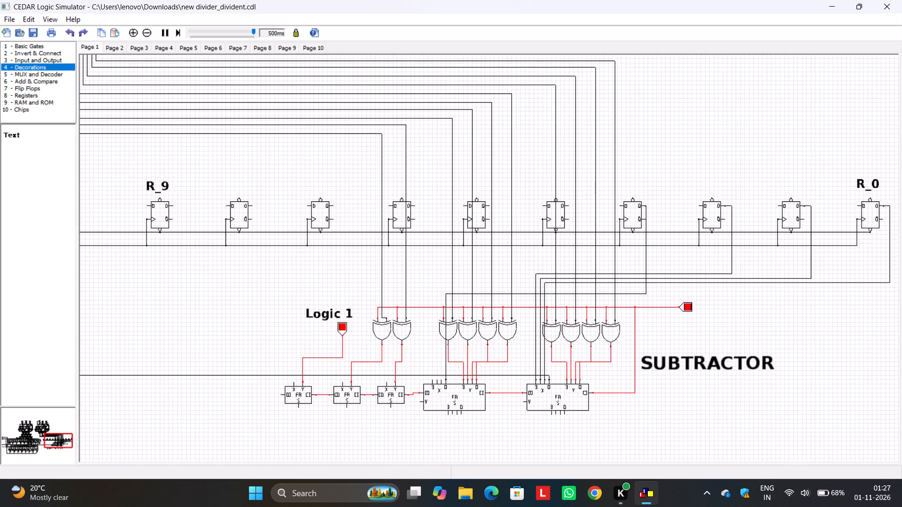
pyautogui.moveTo(646, 254); pyautogui.dragTo(658, 256)
pyautogui.click(676, 257)
# Wire the flip-flop four places before R_0 to the left 4-bit adder's X1 input, routing below the clock line and offsetting its vertical segment.
pyautogui.moveTo(569, 205); pyautogui.dragTo(441, 379)
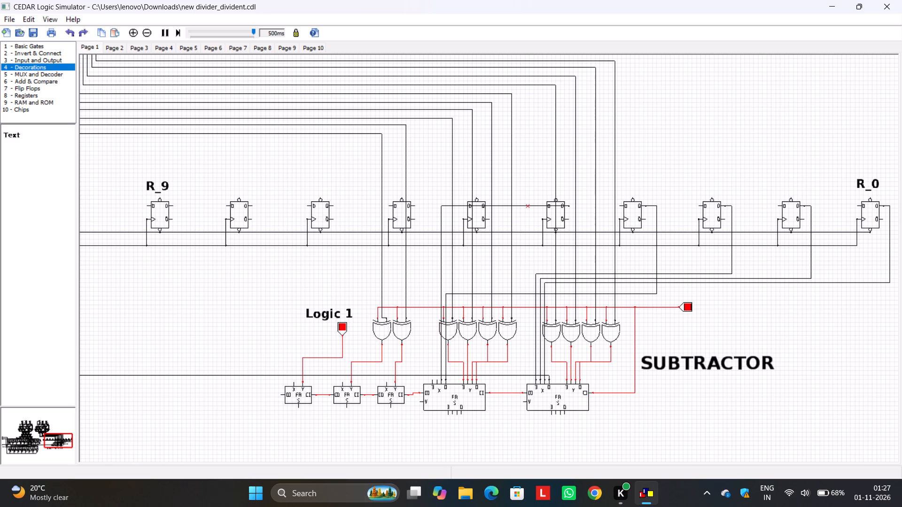
pyautogui.moveTo(528, 207); pyautogui.dragTo(543, 271)
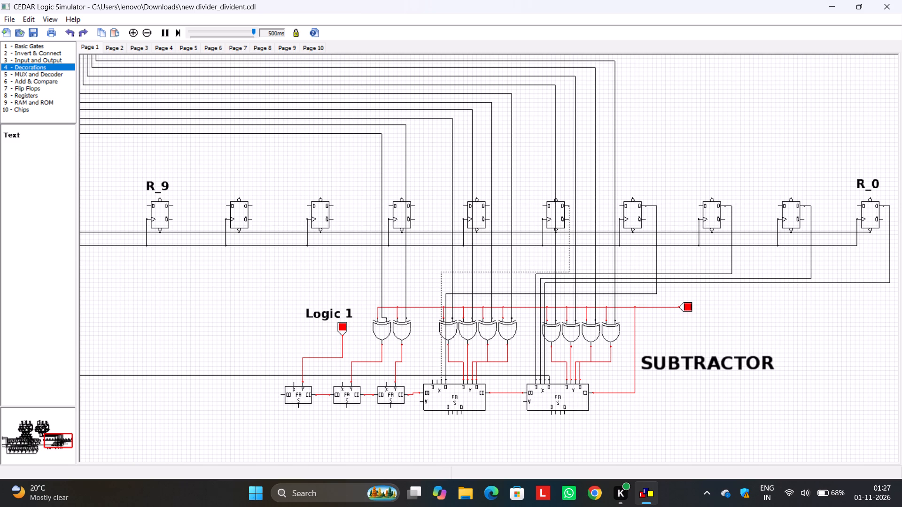
pyautogui.click(569, 258)
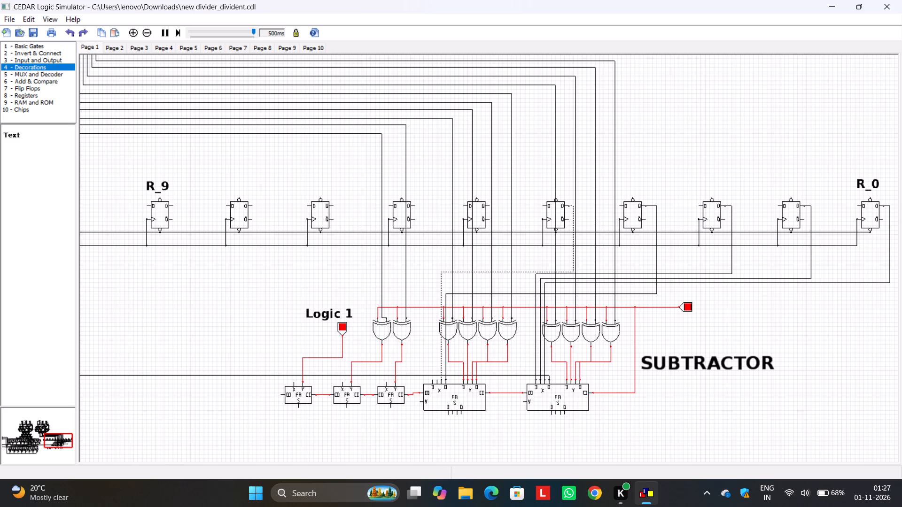
pyautogui.click(586, 263)
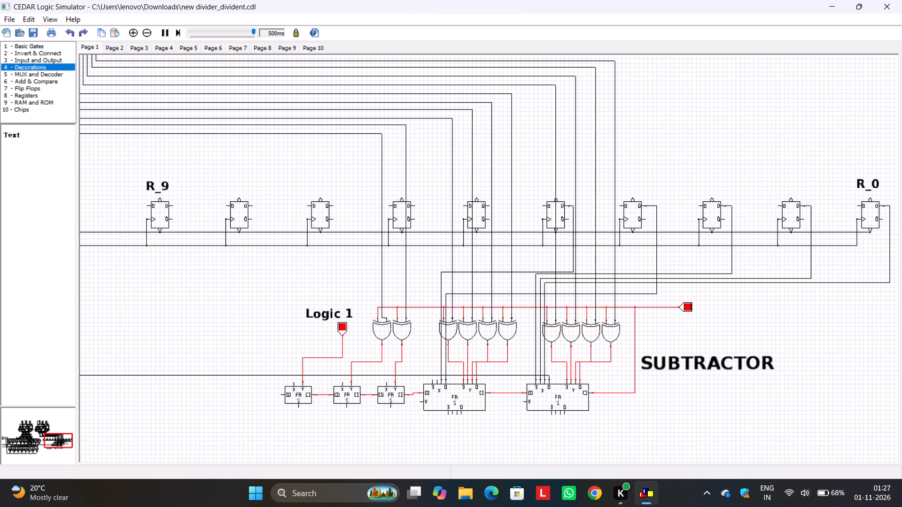
# Wire the output of the flip-flop five places before R_0 to the left 4-bit adder's X2 input, routing it just below the clock line.
pyautogui.moveTo(490, 205); pyautogui.dragTo(442, 298)
pyautogui.moveTo(442, 298); pyautogui.dragTo(436, 380)
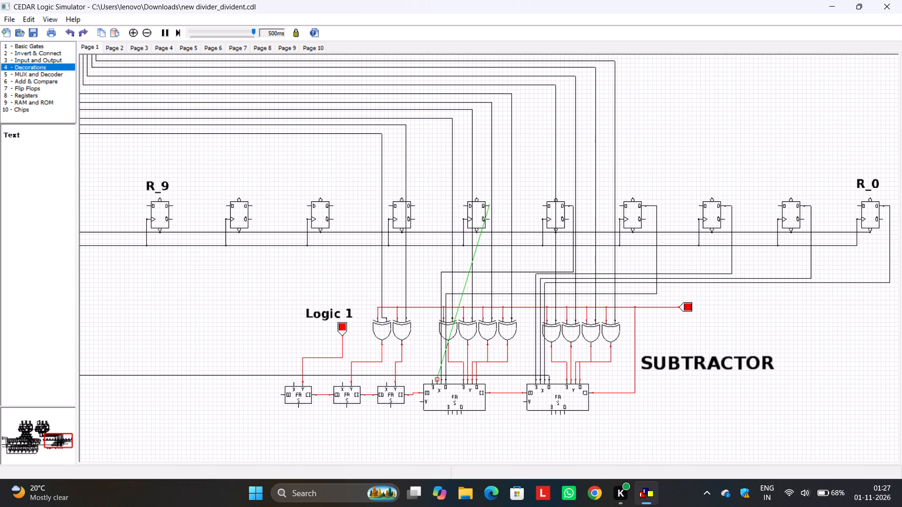
pyautogui.moveTo(436, 380); pyautogui.dragTo(437, 379)
pyautogui.moveTo(459, 206); pyautogui.dragTo(459, 230)
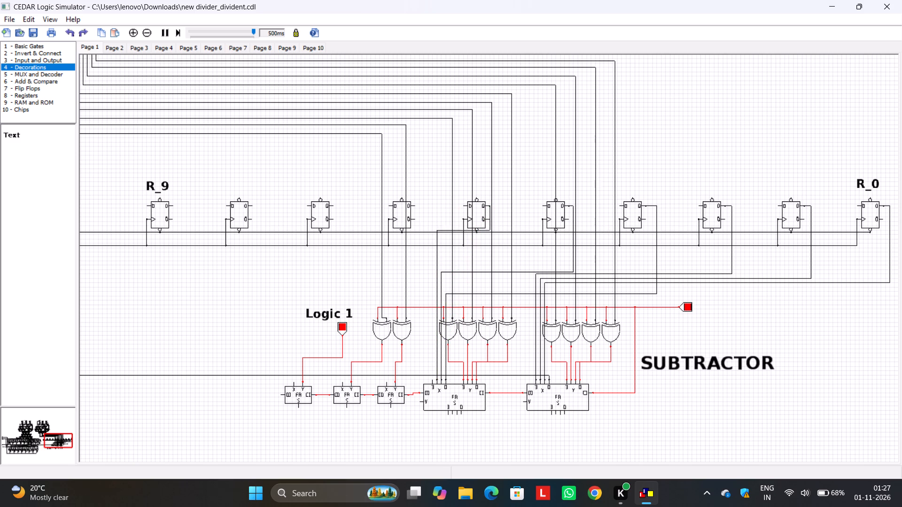
pyautogui.moveTo(459, 230); pyautogui.dragTo(462, 260)
# Shift the vertical segment of the wire leaving the flip-flop five places before R_0 farther from that flip-flop, clear of the neighbouring vertical wire.
pyautogui.moveTo(490, 247); pyautogui.dragTo(497, 252)
pyautogui.moveTo(490, 255); pyautogui.dragTo(496, 256)
pyautogui.moveTo(490, 255); pyautogui.dragTo(500, 257)
pyautogui.moveTo(489, 254); pyautogui.dragTo(490, 254)
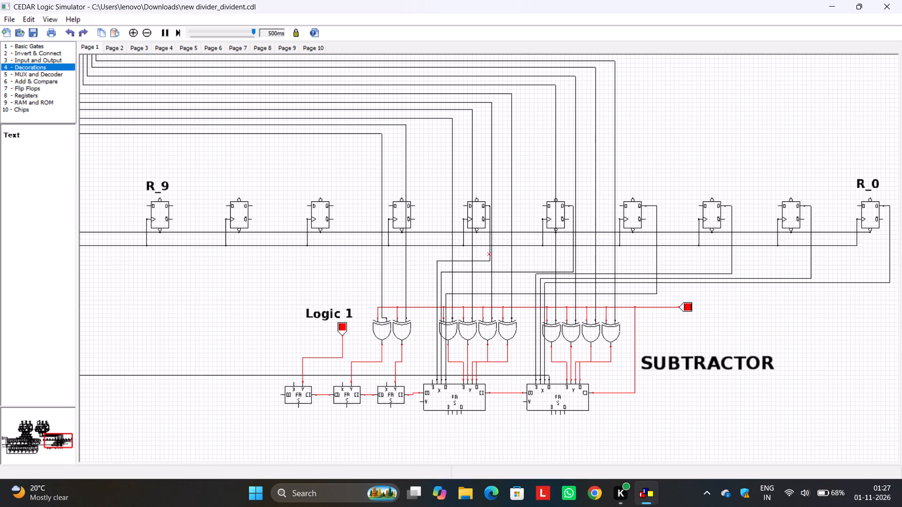
pyautogui.moveTo(490, 254); pyautogui.dragTo(496, 255)
pyautogui.moveTo(490, 252); pyautogui.dragTo(502, 254)
pyautogui.moveTo(490, 251); pyautogui.dragTo(497, 251)
pyautogui.moveTo(490, 254); pyautogui.dragTo(499, 257)
pyautogui.moveTo(490, 253); pyautogui.dragTo(498, 255)
pyautogui.scroll(2, 489, 250)
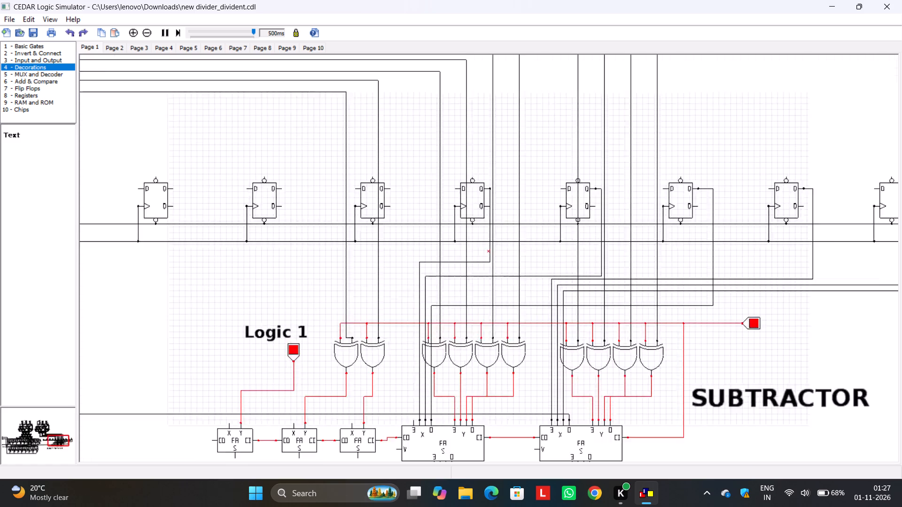
pyautogui.moveTo(490, 246); pyautogui.dragTo(505, 254)
pyautogui.click(520, 277)
pyautogui.scroll(-2, 521, 277)
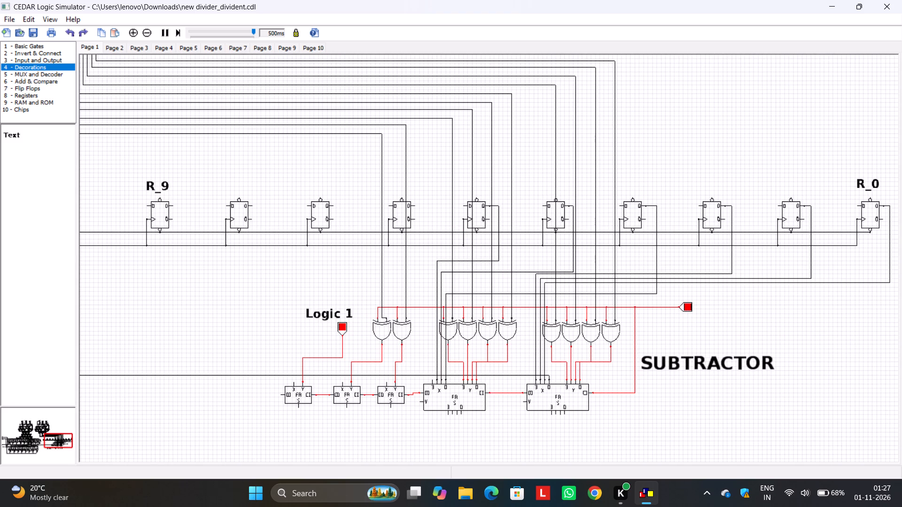
# Wire the output of the flip-flop six places before R_0 to the left 4-bit adder's X3 input.
pyautogui.moveTo(417, 206); pyautogui.dragTo(433, 378)
pyautogui.moveTo(433, 378); pyautogui.dragTo(433, 379)
# Wire the flip-flop two places after R_9 to the X input of the 1-bit adder beside the 4-bit adder, routing it clear of the XOR gates.
pyautogui.moveTo(414, 279); pyautogui.dragTo(472, 293, button='middle')
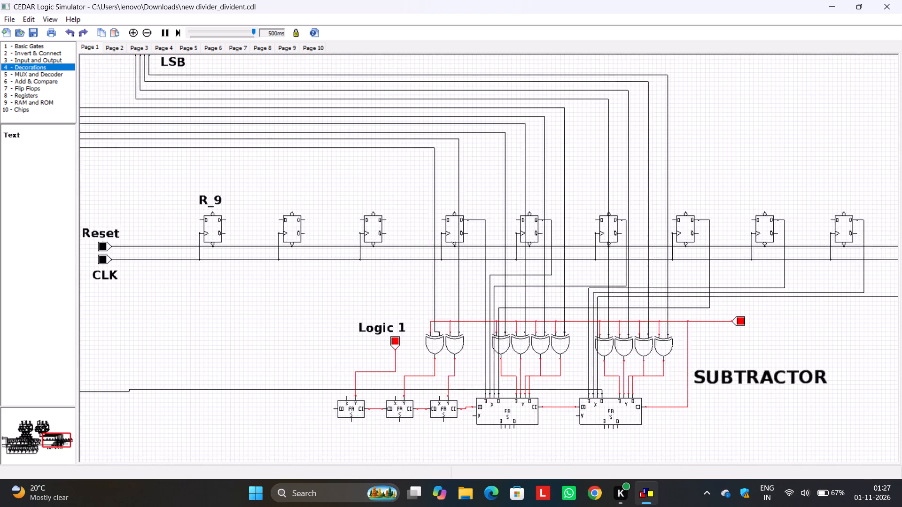
pyautogui.moveTo(472, 293); pyautogui.dragTo(555, 294, button='middle')
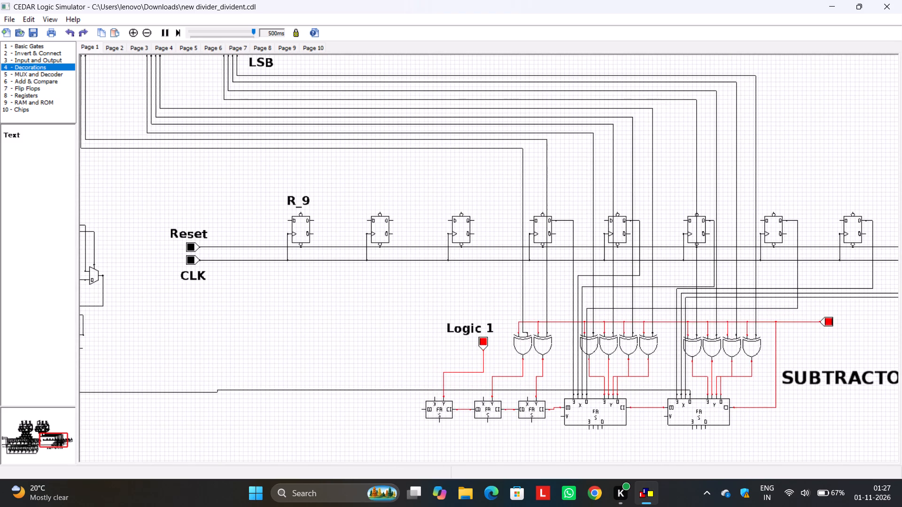
pyautogui.moveTo(476, 221); pyautogui.dragTo(528, 398)
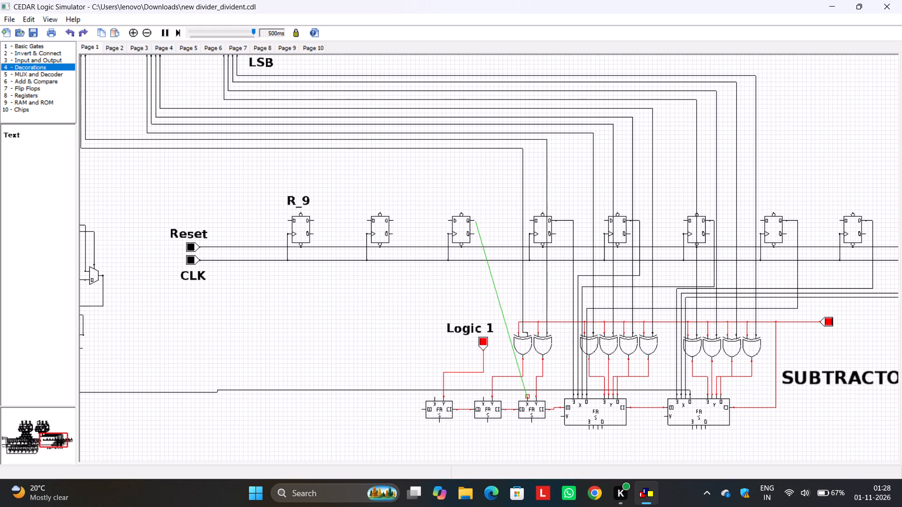
pyautogui.moveTo(528, 398); pyautogui.dragTo(527, 397)
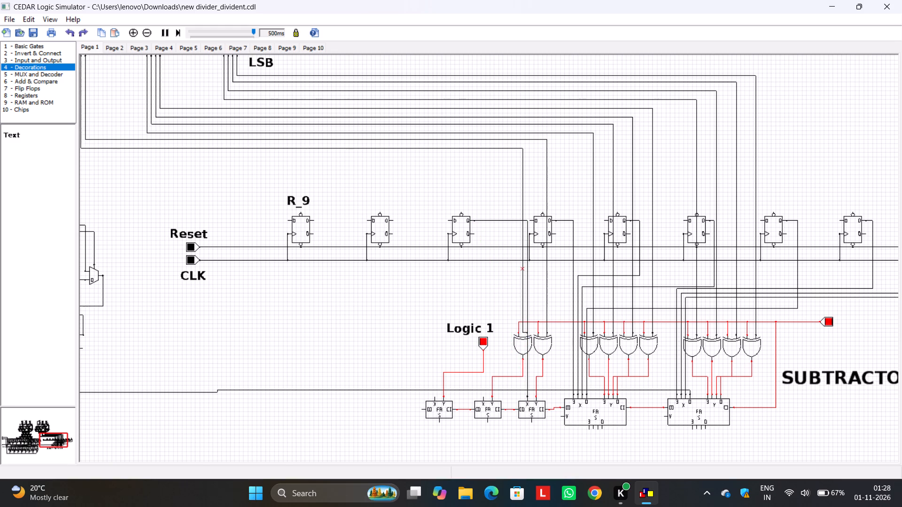
pyautogui.moveTo(528, 303); pyautogui.dragTo(522, 307)
pyautogui.moveTo(522, 307); pyautogui.dragTo(512, 310)
pyautogui.click(495, 306)
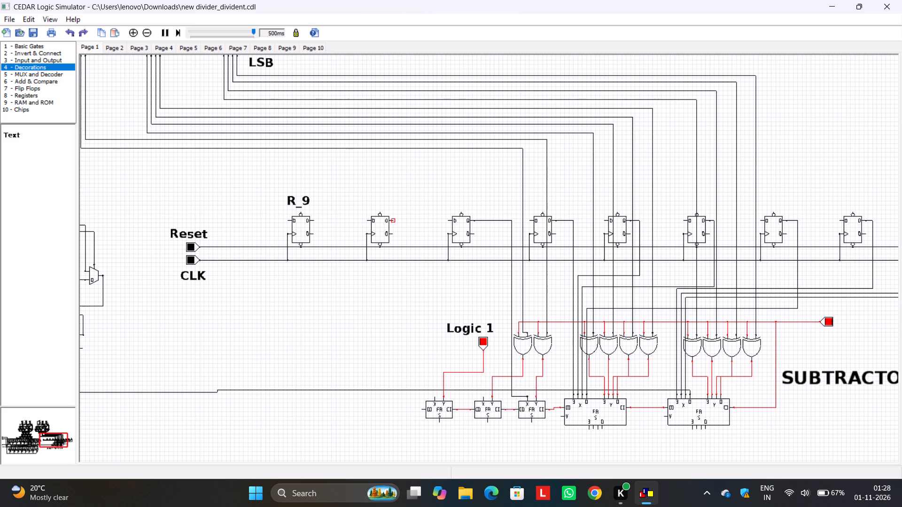
# Wire the flip-flop right after R_9 to the middle 1-bit adder's X input, stepping the route below the CLK line and clear of the Logic 1 source.
pyautogui.moveTo(392, 222); pyautogui.dragTo(482, 394)
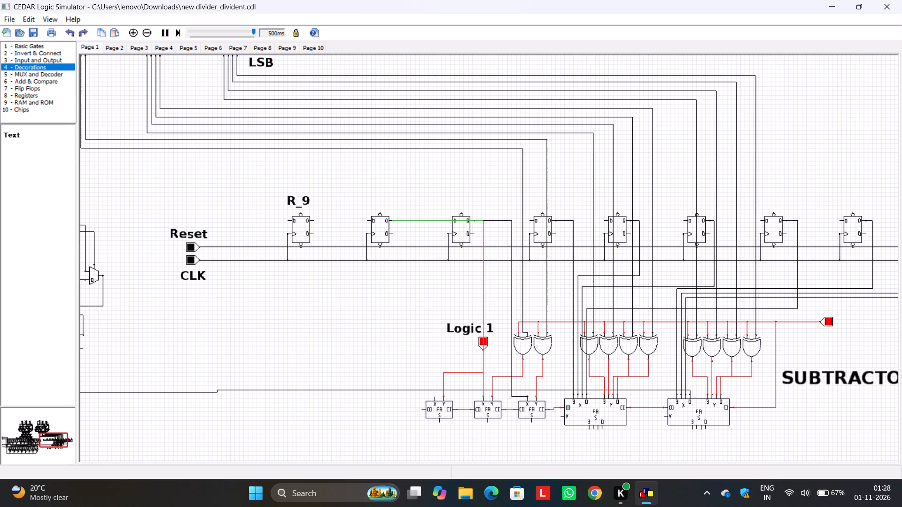
pyautogui.moveTo(482, 288); pyautogui.dragTo(459, 298)
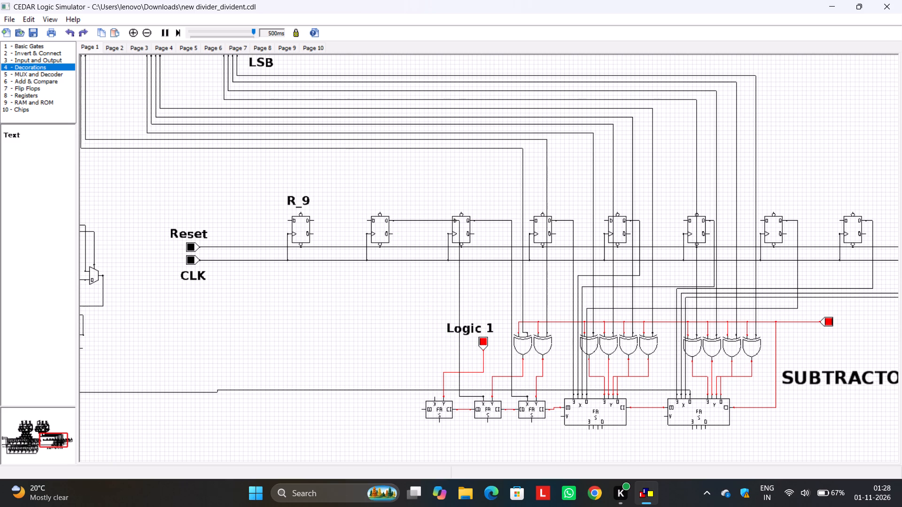
pyautogui.moveTo(459, 298); pyautogui.dragTo(462, 301)
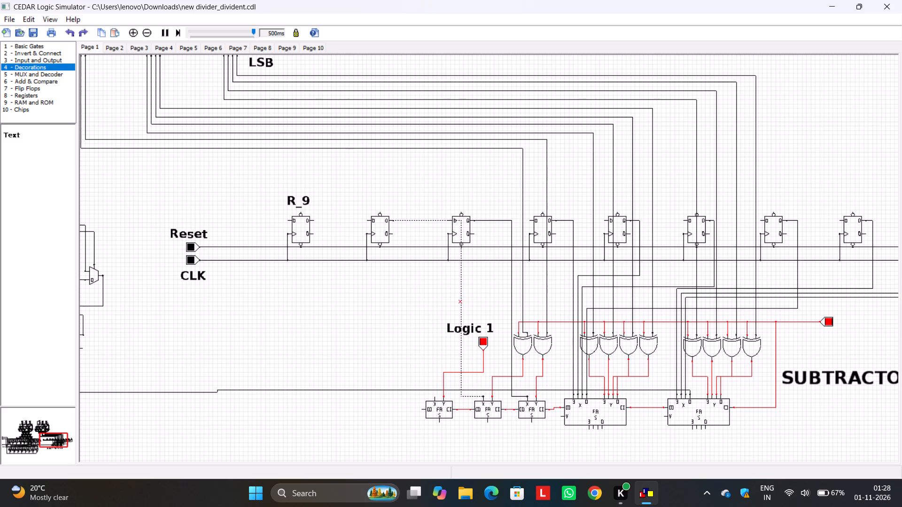
pyautogui.moveTo(436, 221); pyautogui.dragTo(436, 285)
pyautogui.moveTo(393, 274); pyautogui.dragTo(409, 281)
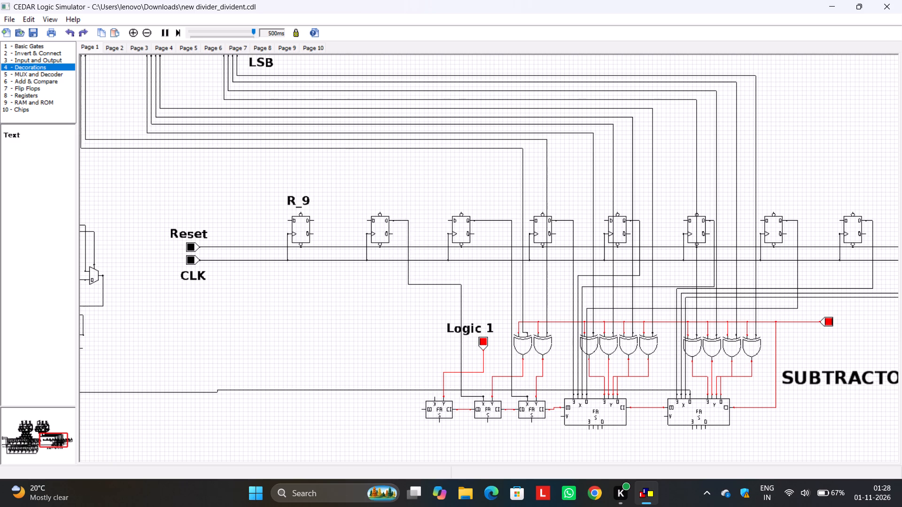
pyautogui.moveTo(409, 281); pyautogui.dragTo(409, 281)
pyautogui.click(400, 323)
# Wire the R_9 output to the leftmost 1-bit adder's X input, routing it well below the CLK line with its vertical segment offset from the flip-flop.
pyautogui.moveTo(315, 221); pyautogui.dragTo(433, 397)
pyautogui.moveTo(427, 220); pyautogui.dragTo(428, 279)
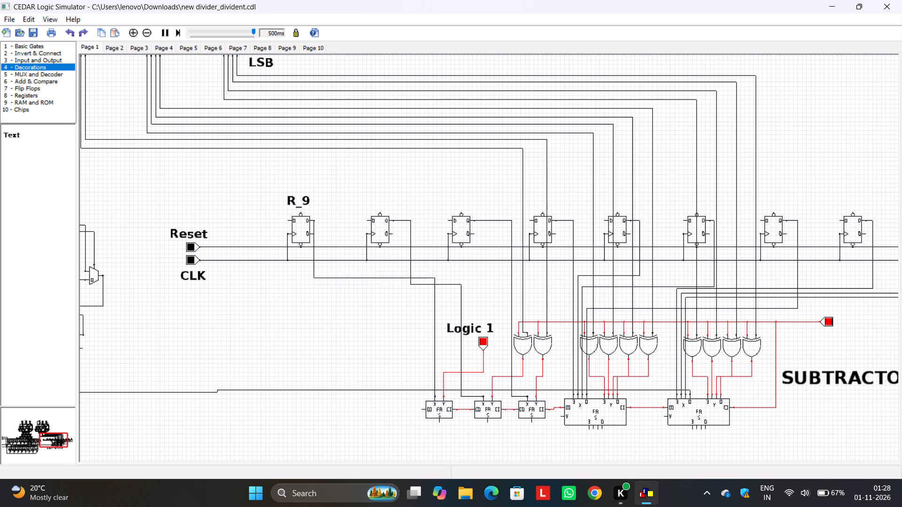
pyautogui.moveTo(428, 279); pyautogui.dragTo(427, 312)
pyautogui.moveTo(314, 288); pyautogui.dragTo(331, 299)
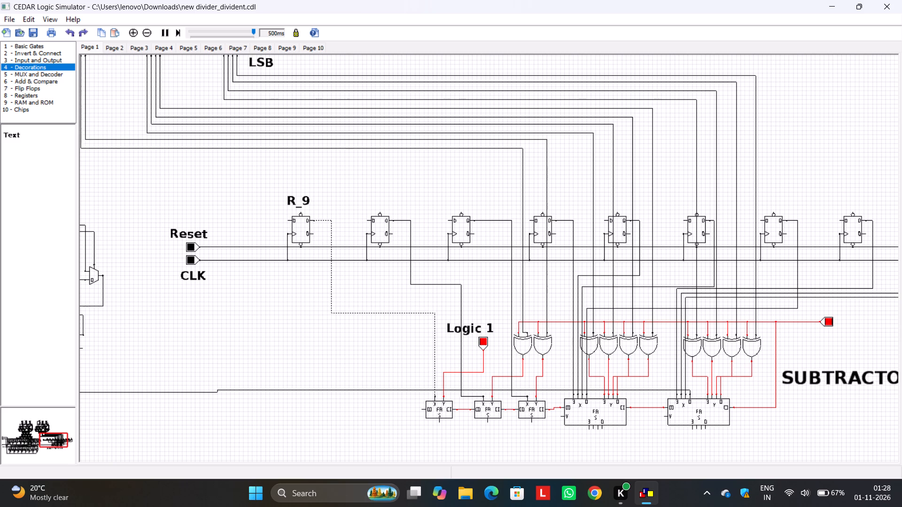
pyautogui.click(326, 331)
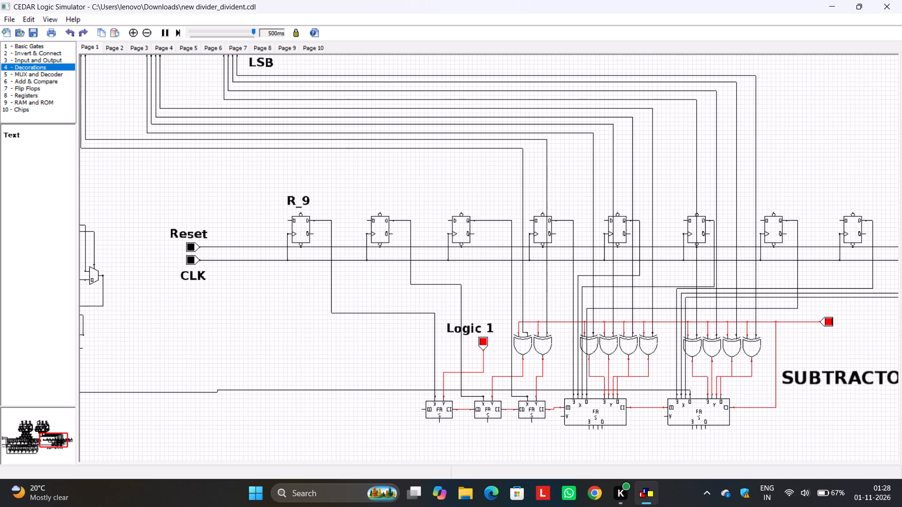
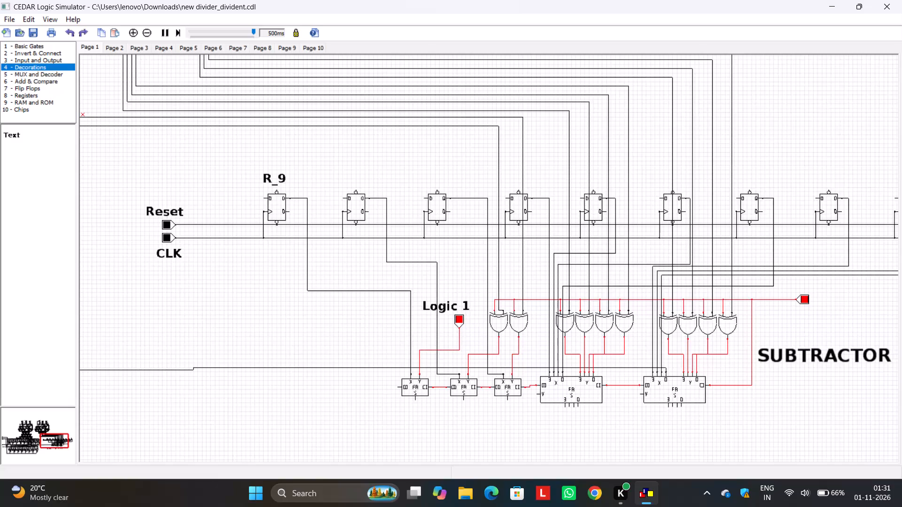
# Place an LED just below and left of the leftmost 1-bit adder and wire it to that adder's CO output.
pyautogui.click(44, 59)
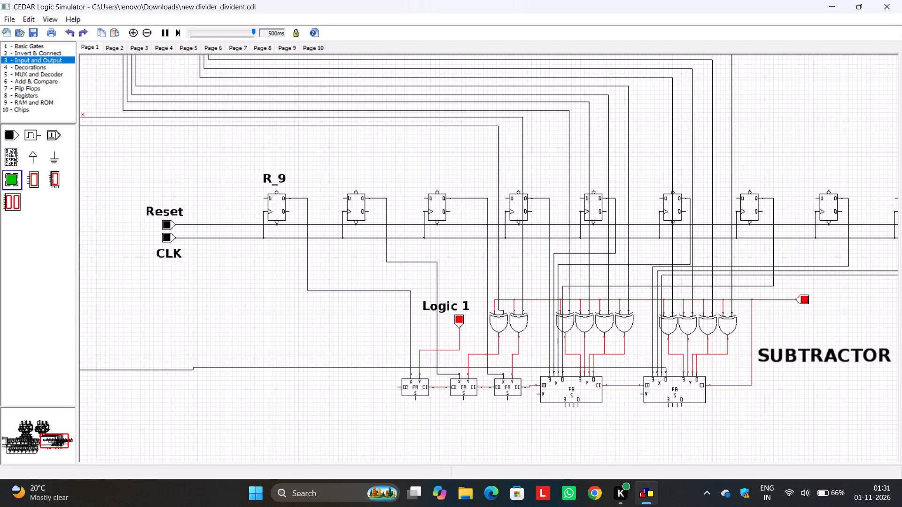
pyautogui.moveTo(10, 184); pyautogui.dragTo(394, 297)
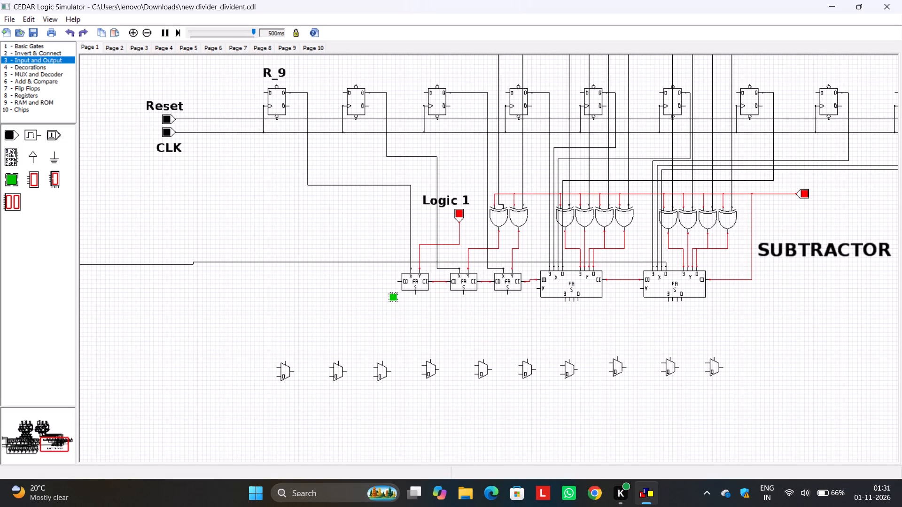
pyautogui.moveTo(394, 297); pyautogui.dragTo(390, 296)
pyautogui.click(400, 303)
pyautogui.moveTo(398, 282); pyautogui.dragTo(390, 292)
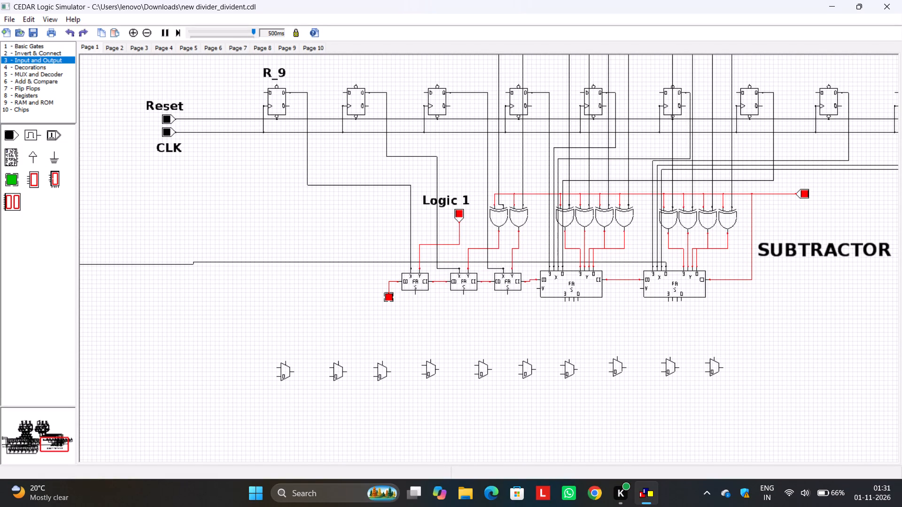
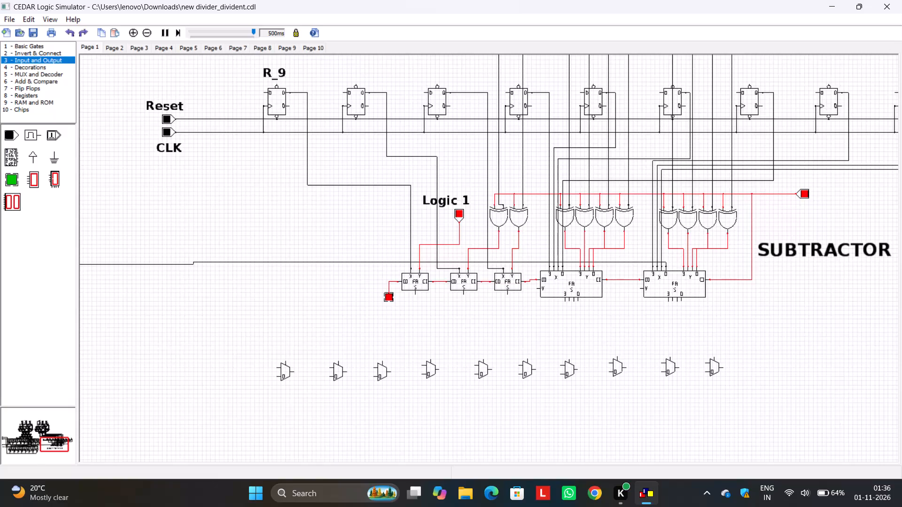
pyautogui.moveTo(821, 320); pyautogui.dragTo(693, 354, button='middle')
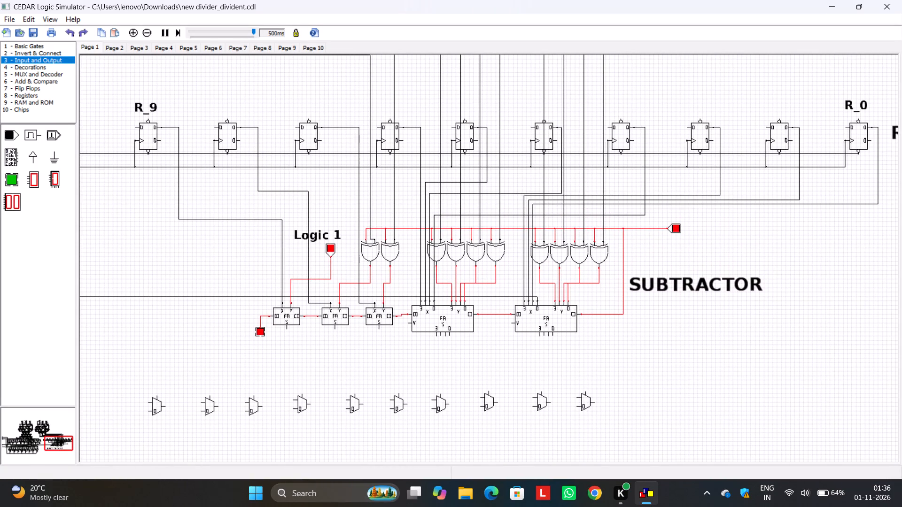
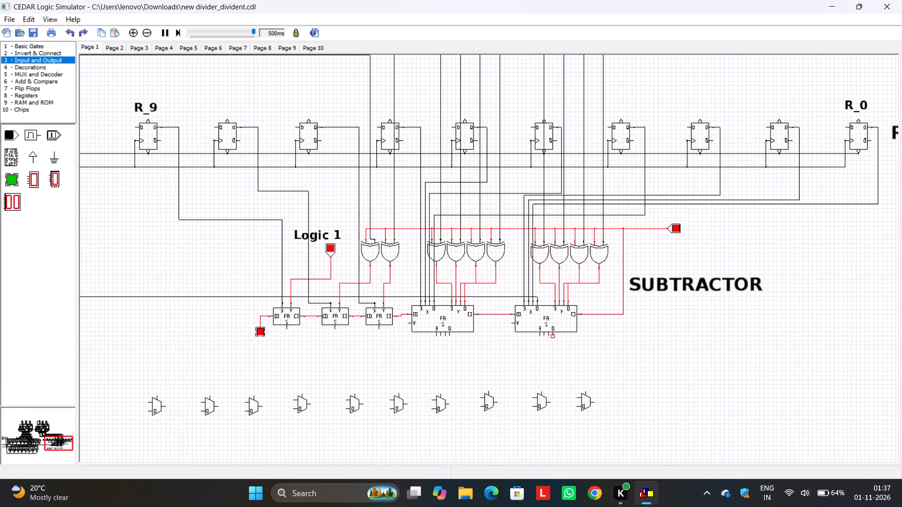
# Wire the lowest sum output of the four-bit adder nearest SUBTRACTOR to the rightmost multiplexer's lower data input, adjusting the wire's vertical run.
pyautogui.moveTo(555, 334); pyautogui.dragTo(575, 407)
pyautogui.moveTo(575, 407); pyautogui.dragTo(575, 408)
pyautogui.moveTo(554, 386); pyautogui.dragTo(564, 392)
pyautogui.click(599, 359)
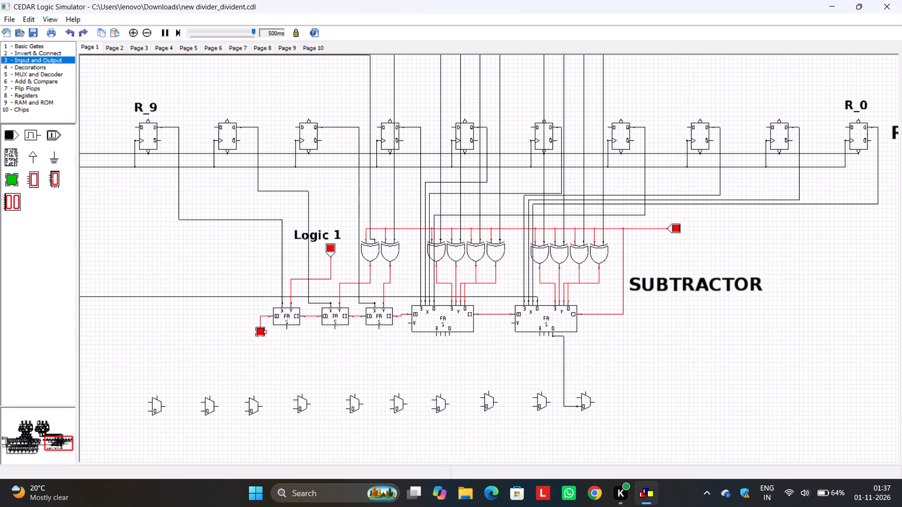
# Connect the carry-out LED to the rightmost multiplexer's top select input, routing the wire's horizontal run below the adders.
pyautogui.moveTo(265, 330); pyautogui.dragTo(584, 393)
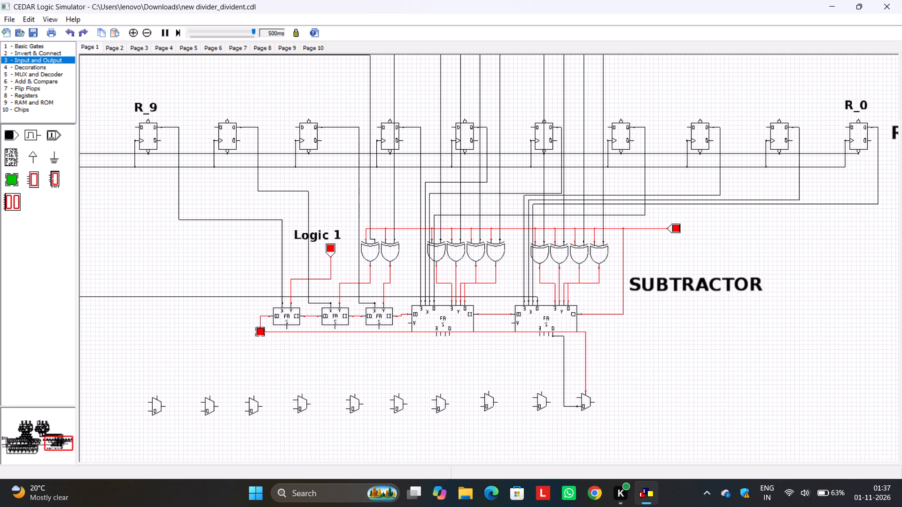
pyautogui.moveTo(502, 331); pyautogui.dragTo(504, 352)
pyautogui.click(634, 353)
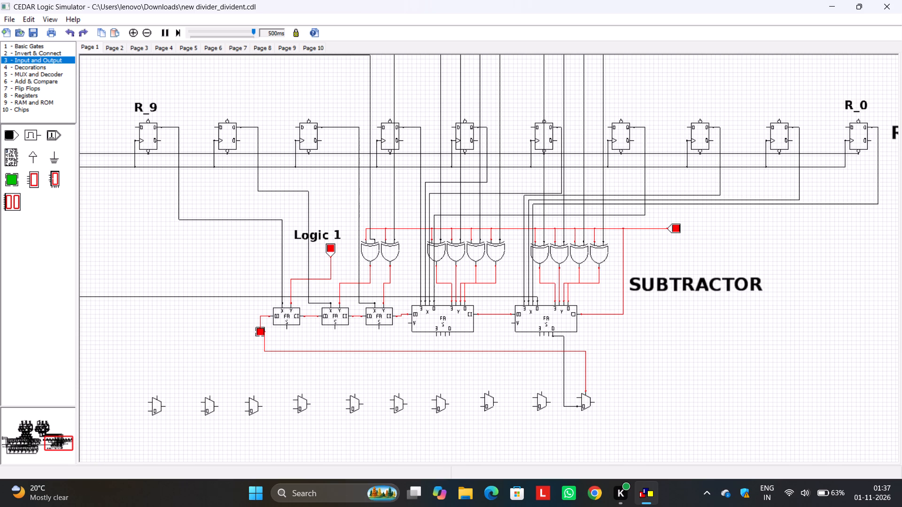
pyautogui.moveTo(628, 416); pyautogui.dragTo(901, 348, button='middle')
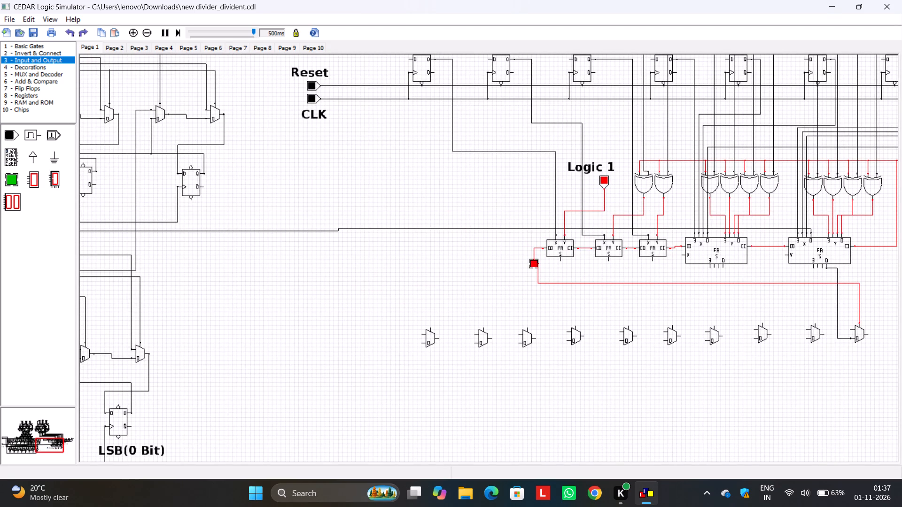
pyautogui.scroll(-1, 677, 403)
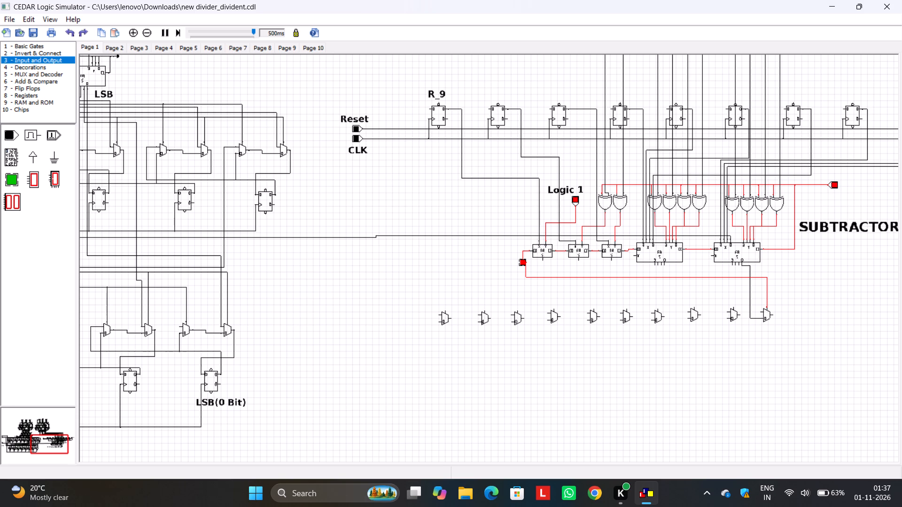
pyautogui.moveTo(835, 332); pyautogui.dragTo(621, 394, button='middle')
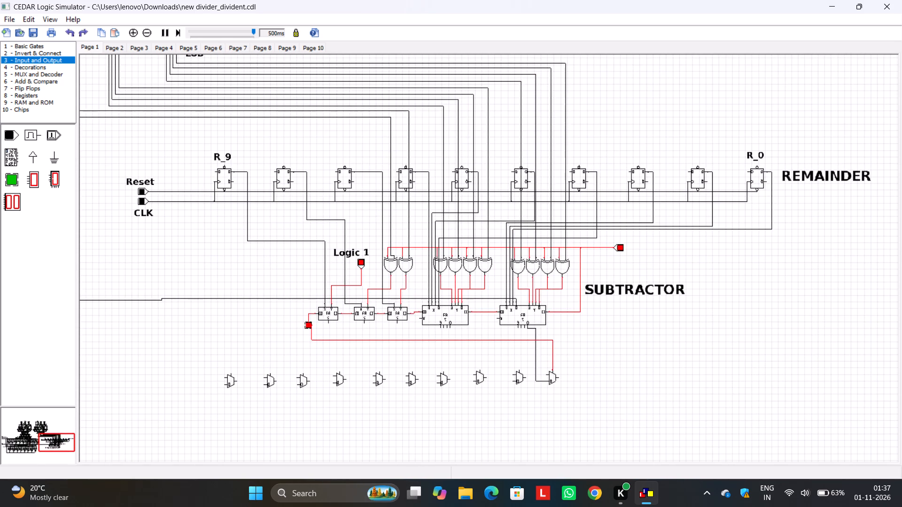
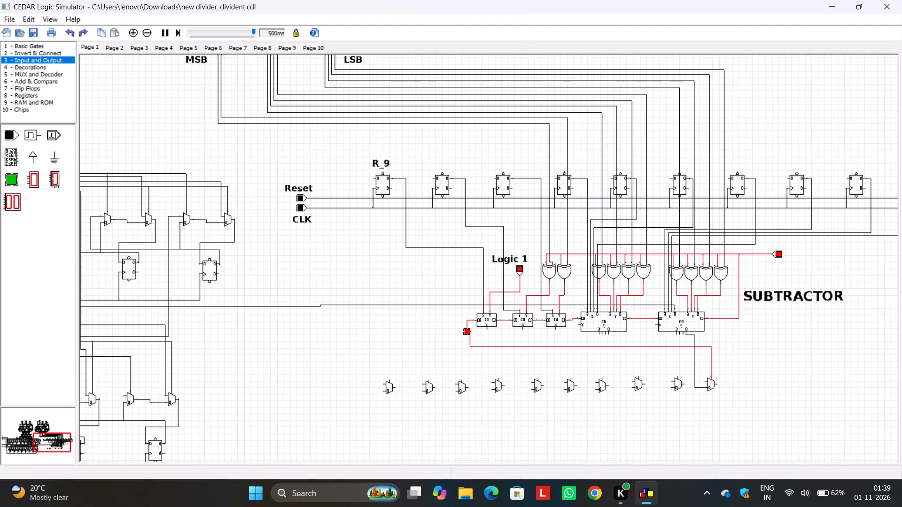
# Connect the rightmost multiplexer's upper data input to the long horizontal wire feeding the adder nearest SUBTRACTOR, routing the vertical run clear of the neighbouring multiplexer.
pyautogui.moveTo(705, 380); pyautogui.dragTo(693, 376)
pyautogui.moveTo(693, 376); pyautogui.dragTo(439, 305)
pyautogui.moveTo(676, 363); pyautogui.dragTo(684, 363)
pyautogui.moveTo(676, 362); pyautogui.dragTo(677, 364)
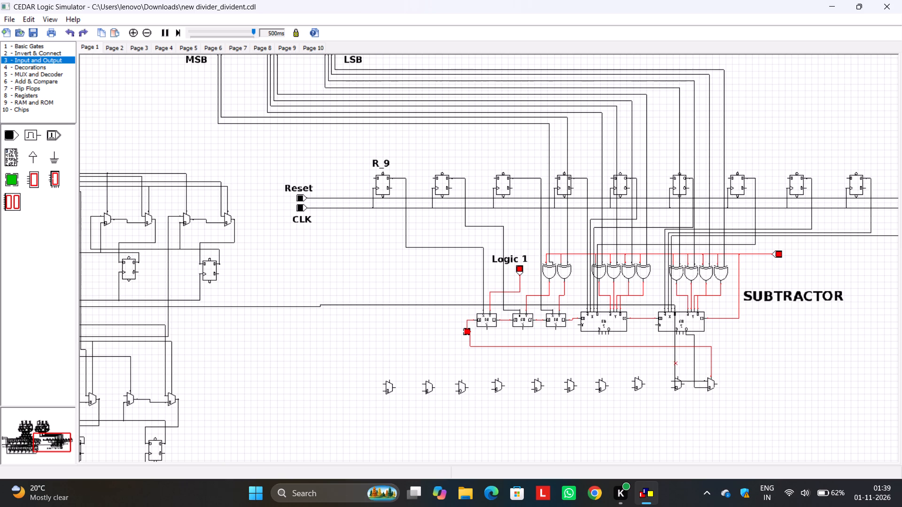
pyautogui.moveTo(677, 364); pyautogui.dragTo(682, 364)
pyautogui.moveTo(675, 359); pyautogui.dragTo(677, 359)
pyautogui.moveTo(677, 359); pyautogui.dragTo(684, 361)
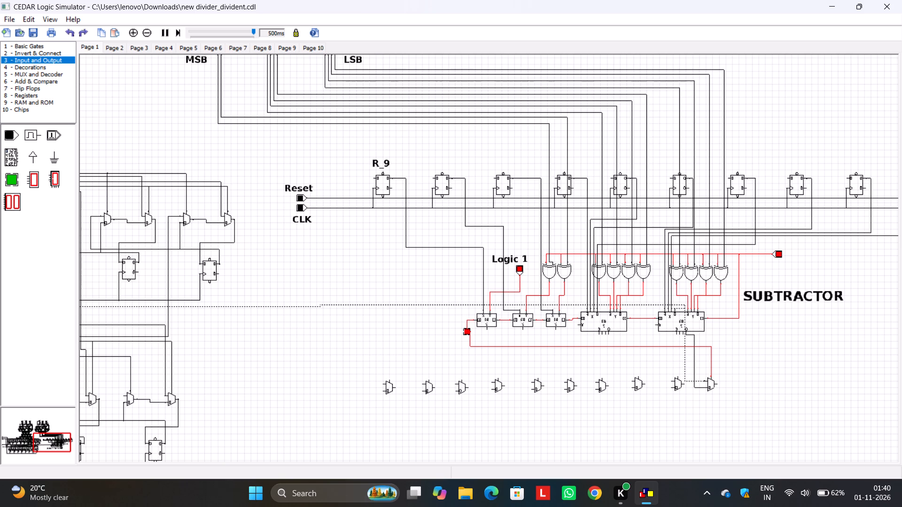
pyautogui.click(702, 364)
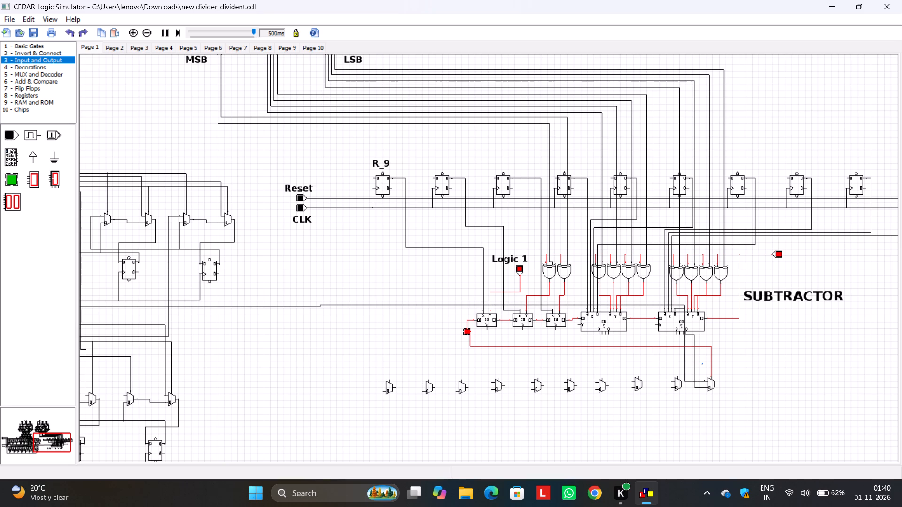
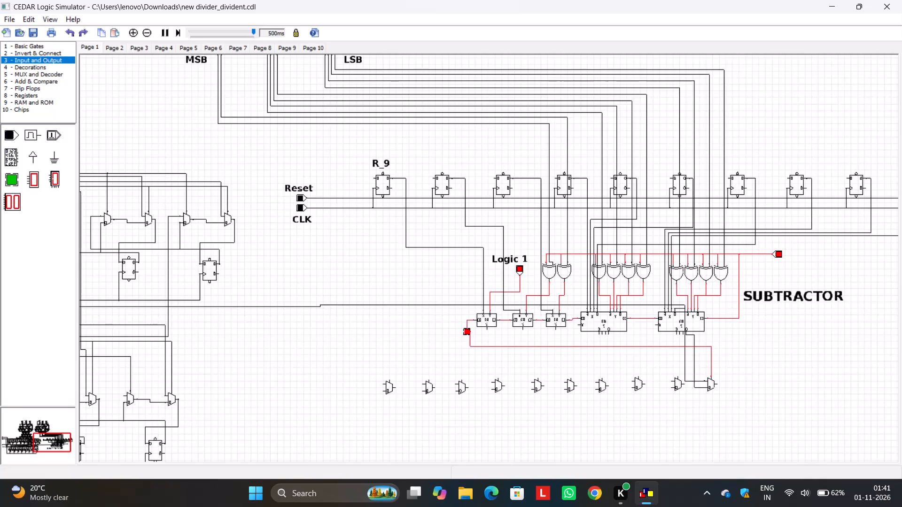
# Examine the quotient register's multiplexer and flip-flop stages and how they relate to the remainder and subtractor section.
pyautogui.moveTo(288, 338); pyautogui.dragTo(294, 339, button='middle')
pyautogui.moveTo(294, 339); pyautogui.dragTo(901, 306, button='middle')
pyautogui.scroll(-1, 901, 306)
pyautogui.moveTo(288, 245); pyautogui.dragTo(378, 260, button='middle')
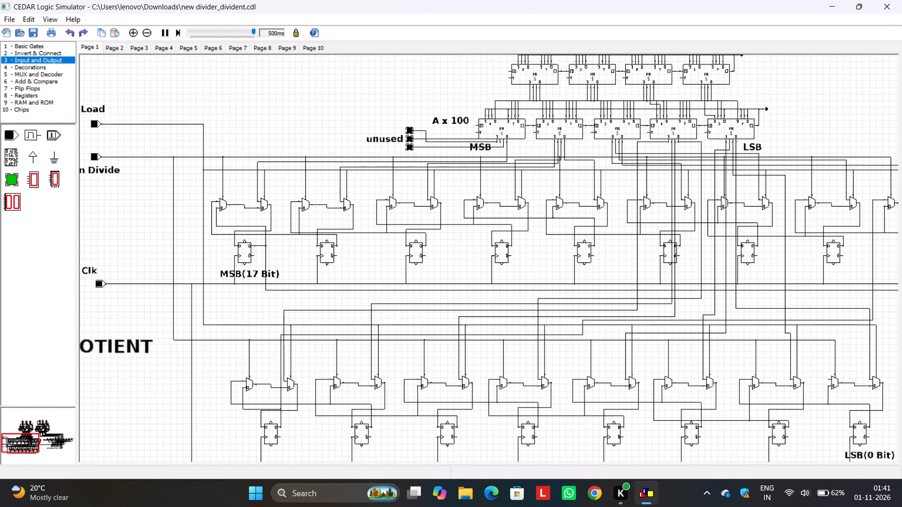
pyautogui.click(34, 66)
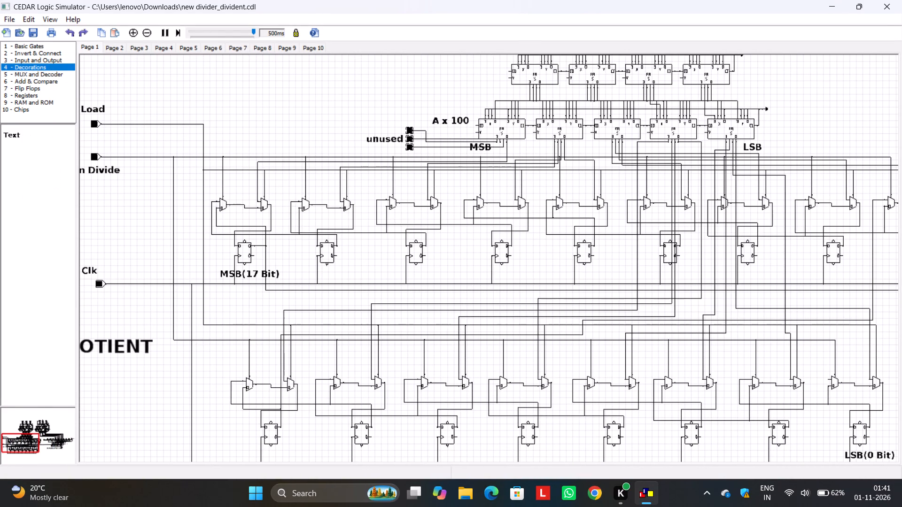
pyautogui.click(34, 61)
pyautogui.moveTo(129, 220); pyautogui.dragTo(0, 77, button='middle')
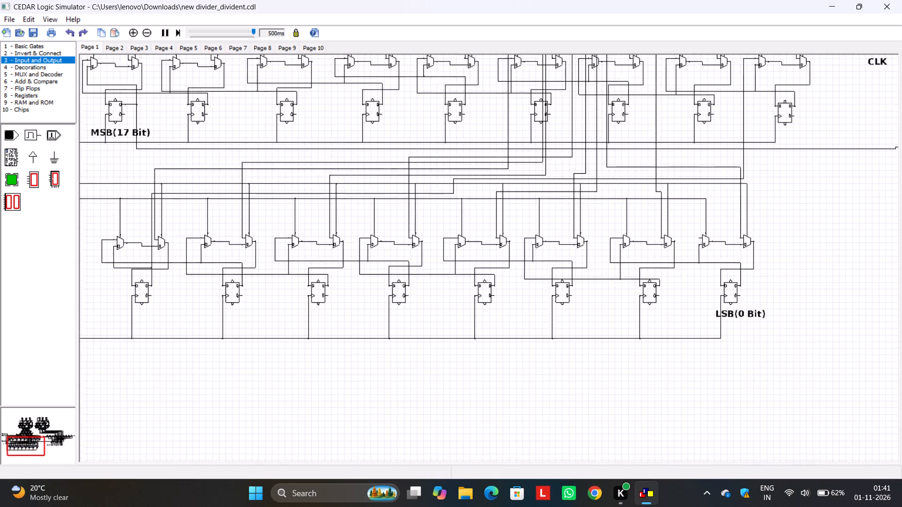
pyautogui.moveTo(817, 223); pyautogui.dragTo(402, 314, button='middle')
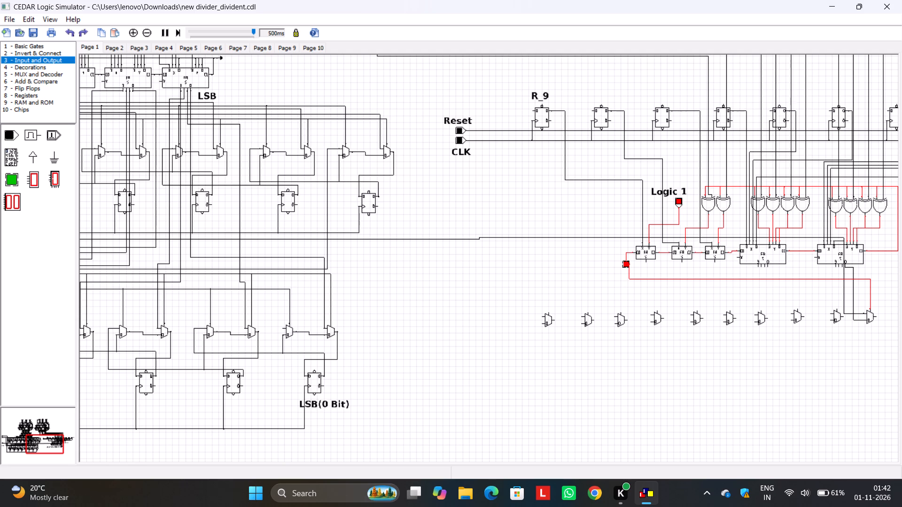
pyautogui.scroll(1, 786, 392)
pyautogui.moveTo(901, 407); pyautogui.dragTo(623, 410, button='middle')
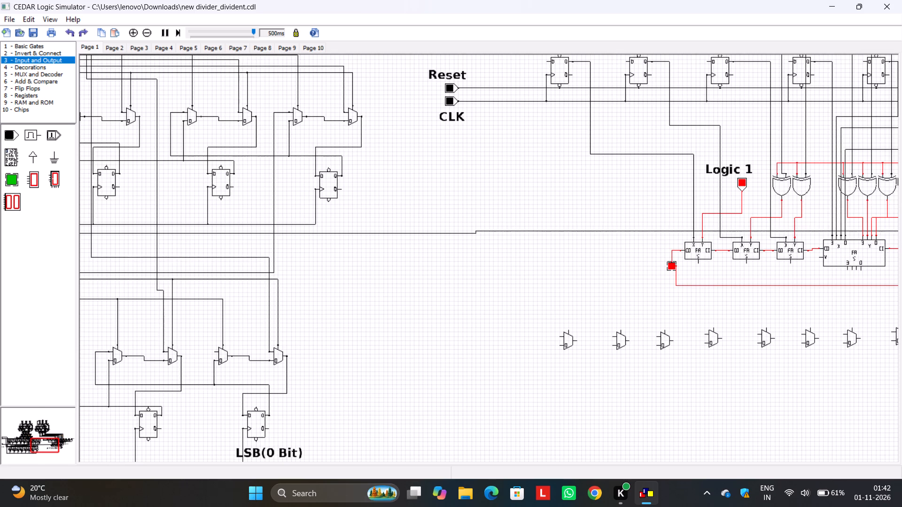
pyautogui.moveTo(623, 410); pyautogui.dragTo(607, 410, button='middle')
# Wire the rightmost multiplexer's output to the R_0 flip-flop's data input, routing the vertical run just beside R_0.
pyautogui.scroll(-1, 719, 406)
pyautogui.moveTo(901, 397); pyautogui.dragTo(671, 422, button='middle')
pyautogui.scroll(-1, 671, 422)
pyautogui.moveTo(855, 379); pyautogui.dragTo(791, 418, button='middle')
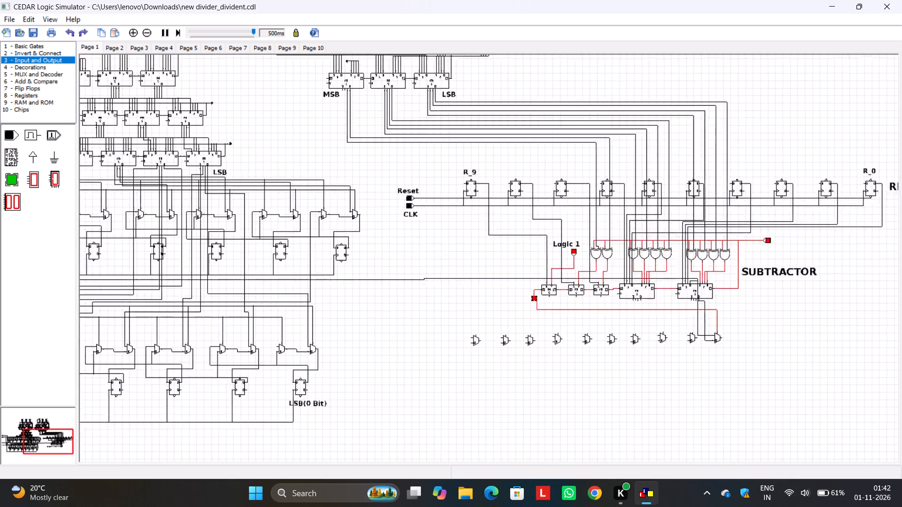
pyautogui.moveTo(791, 418); pyautogui.dragTo(751, 453, button='middle')
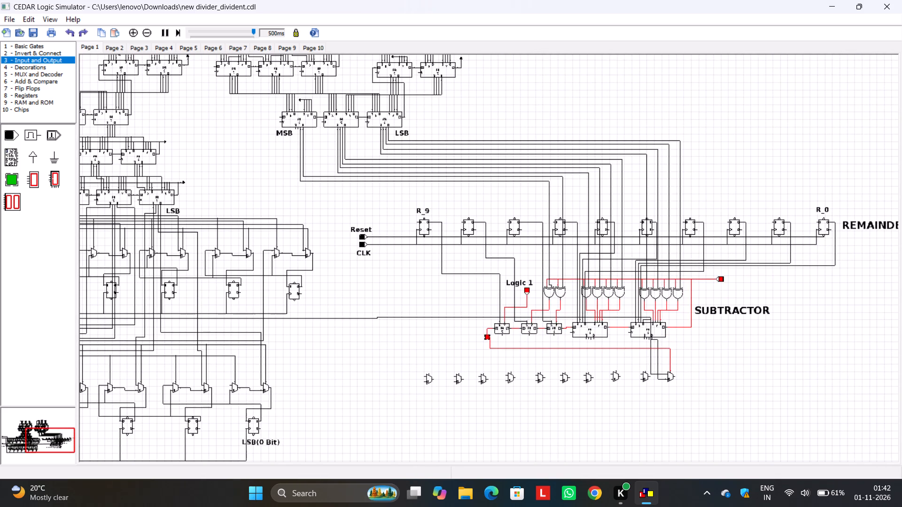
pyautogui.moveTo(674, 376); pyautogui.dragTo(818, 224)
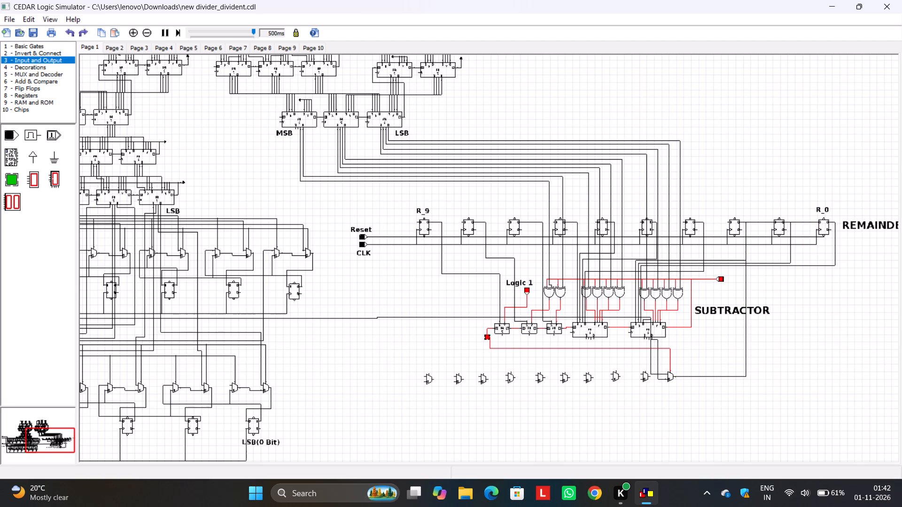
pyautogui.moveTo(746, 332); pyautogui.dragTo(809, 337)
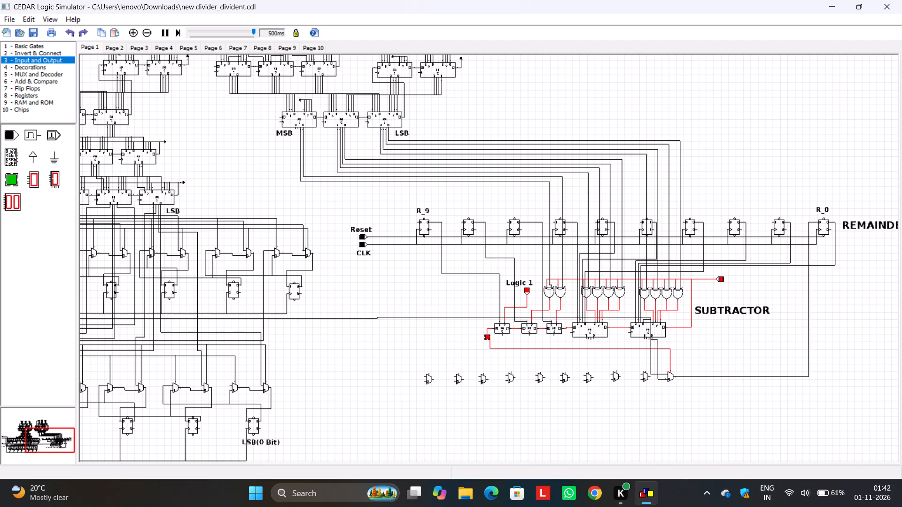
pyautogui.moveTo(809, 337); pyautogui.dragTo(809, 337)
pyautogui.click(839, 342)
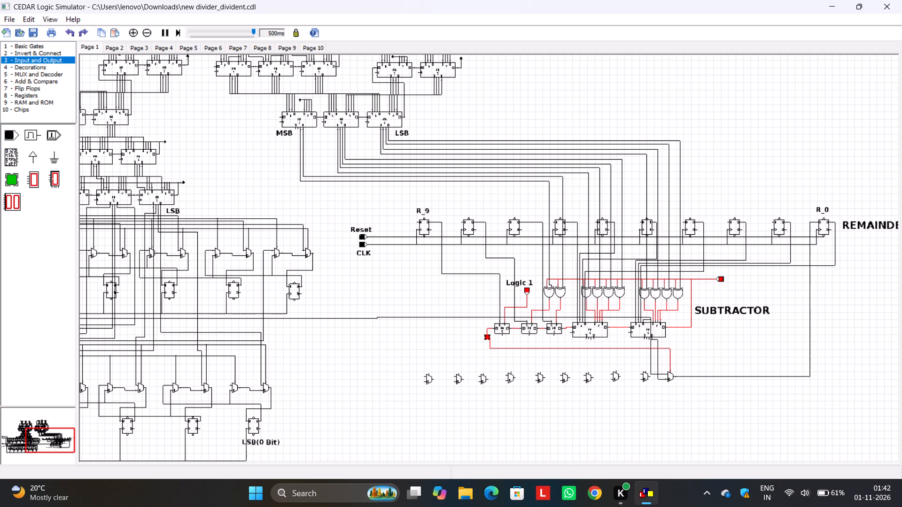
# Replace the carry-out wire with a new one from the red carry-out node below the adders to the rightmost multiplexer's select input.
pyautogui.scroll(1, 733, 340)
pyautogui.moveTo(813, 388); pyautogui.dragTo(786, 379, button='middle')
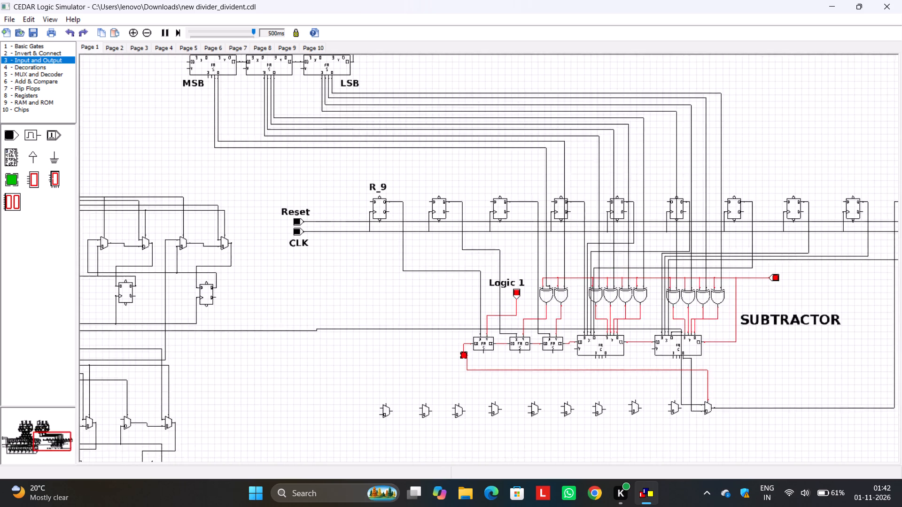
pyautogui.moveTo(786, 379); pyautogui.dragTo(747, 366, button='middle')
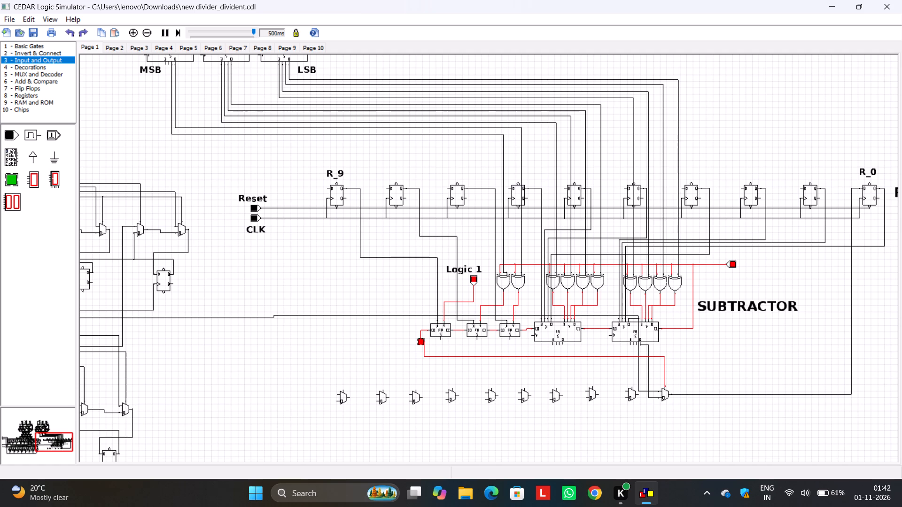
pyautogui.click(504, 355)
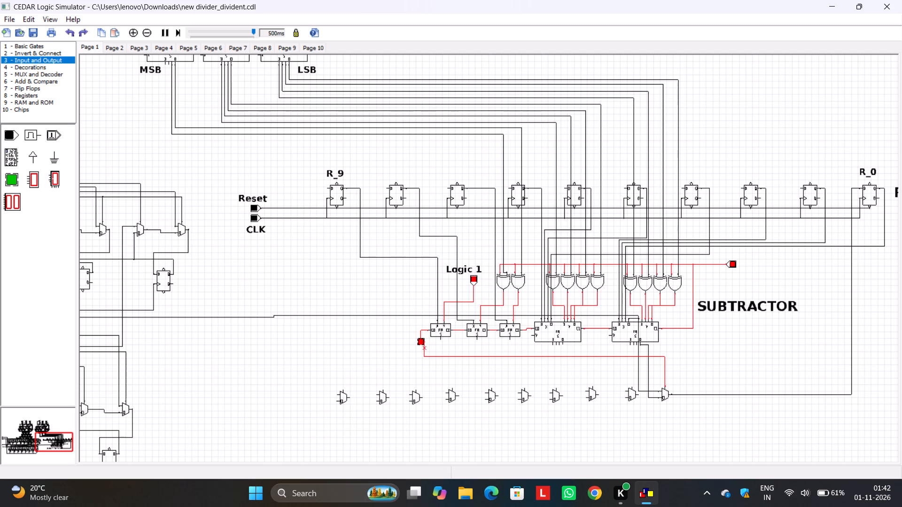
pyautogui.click(425, 348)
pyautogui.press('Delete')
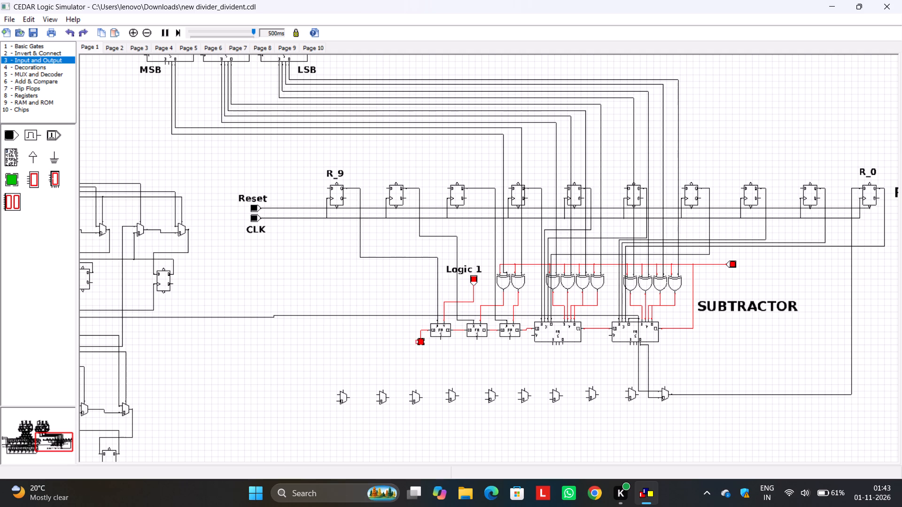
pyautogui.moveTo(422, 346); pyautogui.dragTo(659, 387)
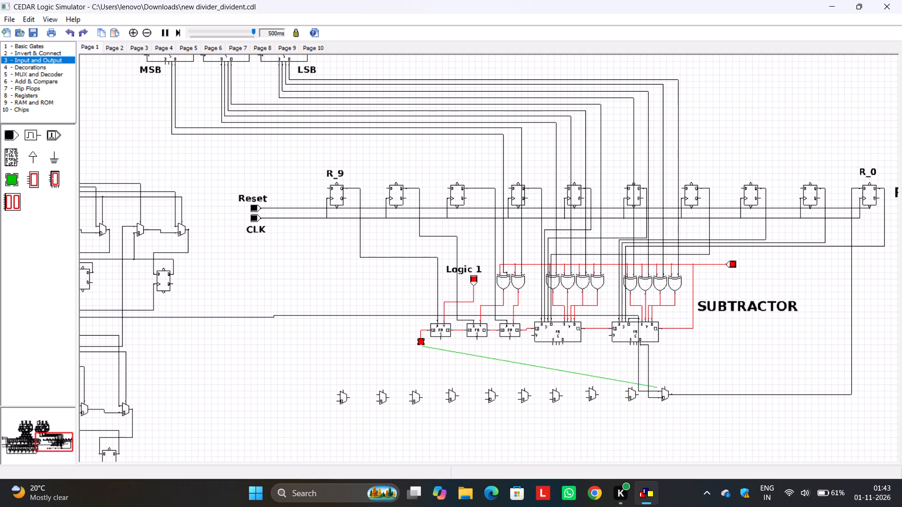
pyautogui.moveTo(659, 387); pyautogui.dragTo(662, 388)
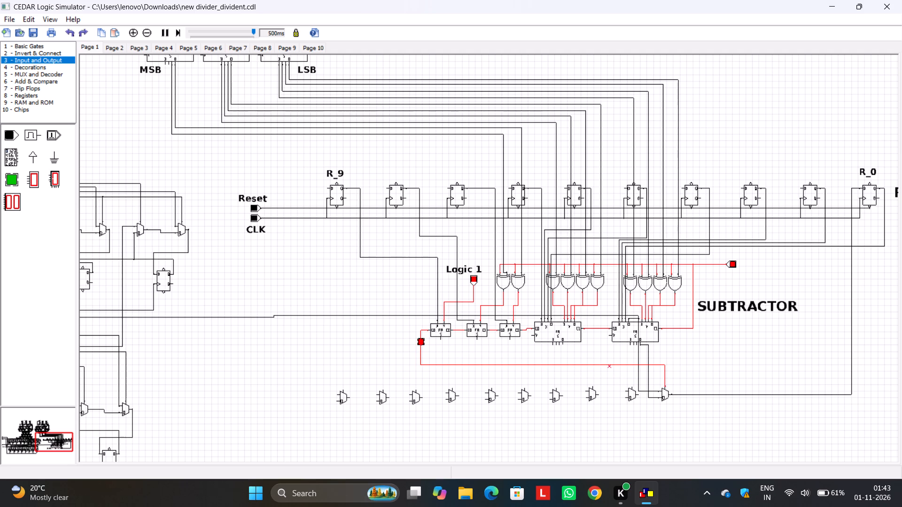
# Connect the select inputs of the other nine multiplexers to the carry-out line, aligning the whole select line at one level.
pyautogui.moveTo(631, 385); pyautogui.dragTo(632, 363)
pyautogui.moveTo(592, 386); pyautogui.dragTo(595, 364)
pyautogui.moveTo(558, 386); pyautogui.dragTo(563, 363)
pyautogui.moveTo(523, 388); pyautogui.dragTo(529, 360)
pyautogui.moveTo(525, 386); pyautogui.dragTo(527, 364)
pyautogui.moveTo(491, 389); pyautogui.dragTo(494, 365)
pyautogui.moveTo(453, 386); pyautogui.dragTo(454, 365)
pyautogui.moveTo(415, 389); pyautogui.dragTo(427, 360)
pyautogui.moveTo(427, 360); pyautogui.dragTo(427, 363)
pyautogui.moveTo(382, 388); pyautogui.dragTo(420, 364)
pyautogui.moveTo(343, 390); pyautogui.dragTo(384, 387)
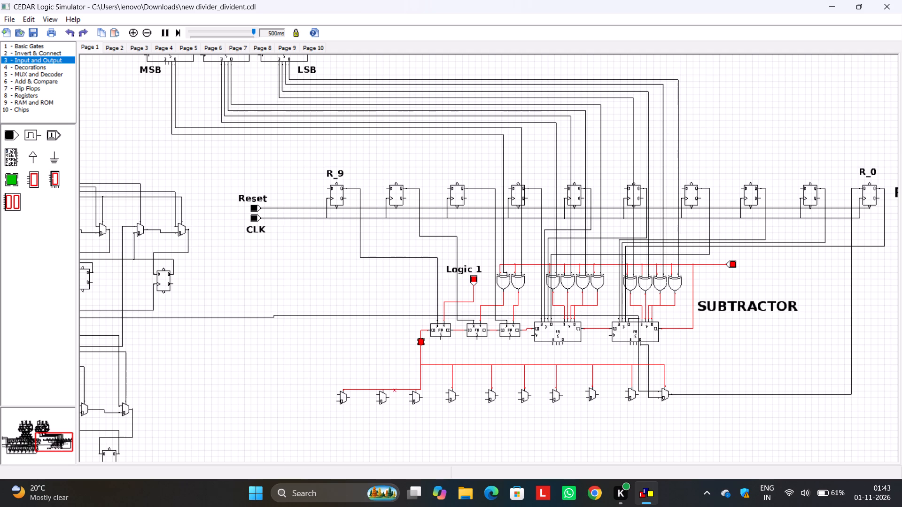
pyautogui.moveTo(397, 389); pyautogui.dragTo(404, 365)
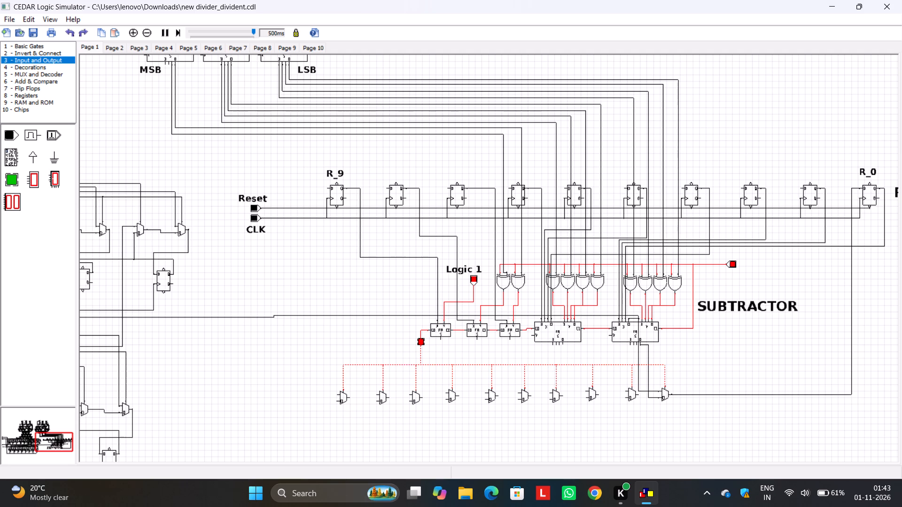
pyautogui.click(446, 354)
# Wire sum bit 1 of the adder nearest SUBTRACTOR to the second-from-right multiplexer's lower data input, routing it clear of the multiplexer body.
pyautogui.scroll(1, 557, 354)
pyautogui.moveTo(634, 382); pyautogui.dragTo(612, 354, button='middle')
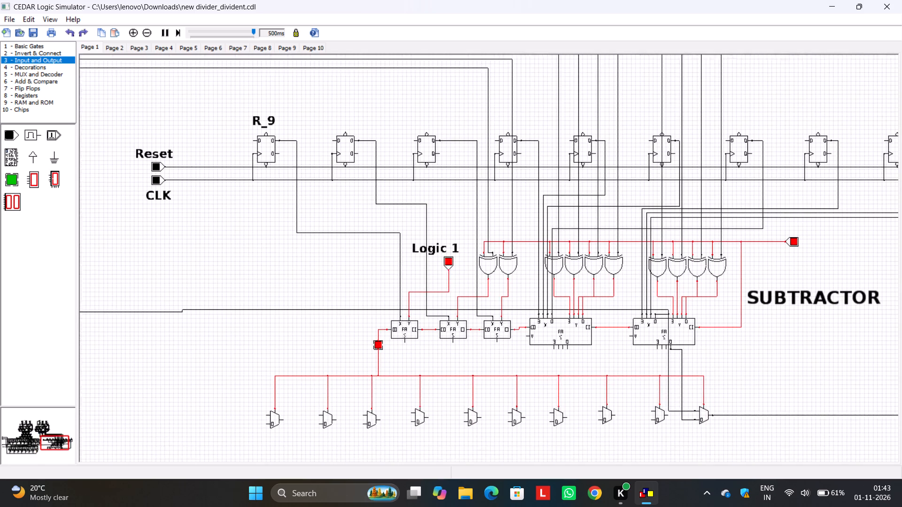
pyautogui.moveTo(612, 354); pyautogui.dragTo(607, 345, button='middle')
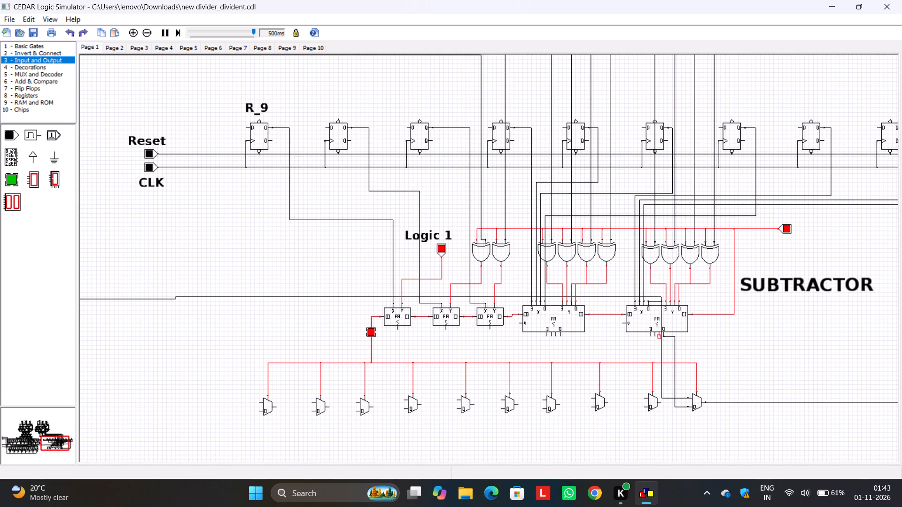
pyautogui.moveTo(658, 338); pyautogui.dragTo(645, 408)
pyautogui.moveTo(659, 383); pyautogui.dragTo(635, 377)
pyautogui.moveTo(635, 377); pyautogui.dragTo(631, 377)
pyautogui.moveTo(635, 336); pyautogui.dragTo(636, 357)
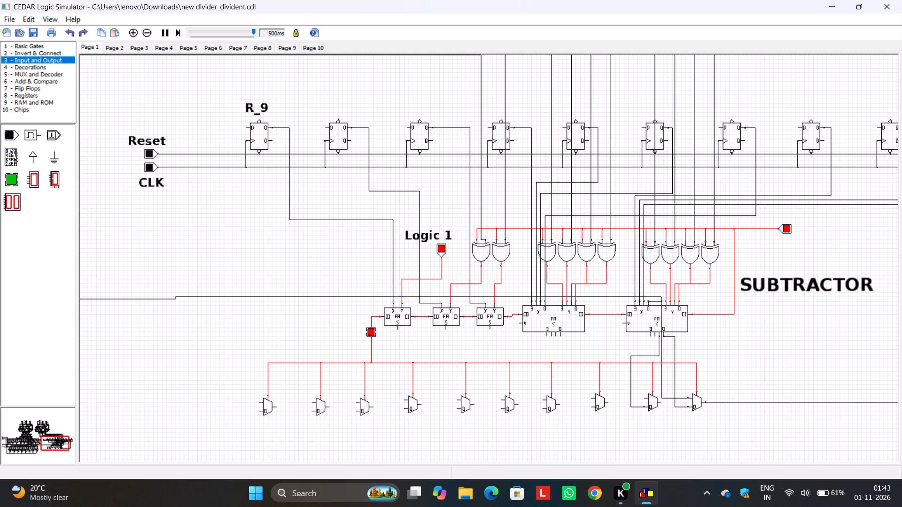
pyautogui.moveTo(636, 357); pyautogui.dragTo(636, 360)
pyautogui.click(751, 357)
# Wire sum bit 2 of the adder nearest SUBTRACTOR to the third-from-right multiplexer's lower data input, routing it around the multiplexers and just above the select line.
pyautogui.moveTo(654, 335); pyautogui.dragTo(593, 408)
pyautogui.moveTo(656, 380); pyautogui.dragTo(647, 380)
pyautogui.moveTo(647, 380); pyautogui.dragTo(623, 379)
pyautogui.moveTo(654, 382); pyautogui.dragTo(641, 385)
pyautogui.moveTo(655, 388); pyautogui.dragTo(647, 391)
pyautogui.moveTo(655, 402); pyautogui.dragTo(586, 392)
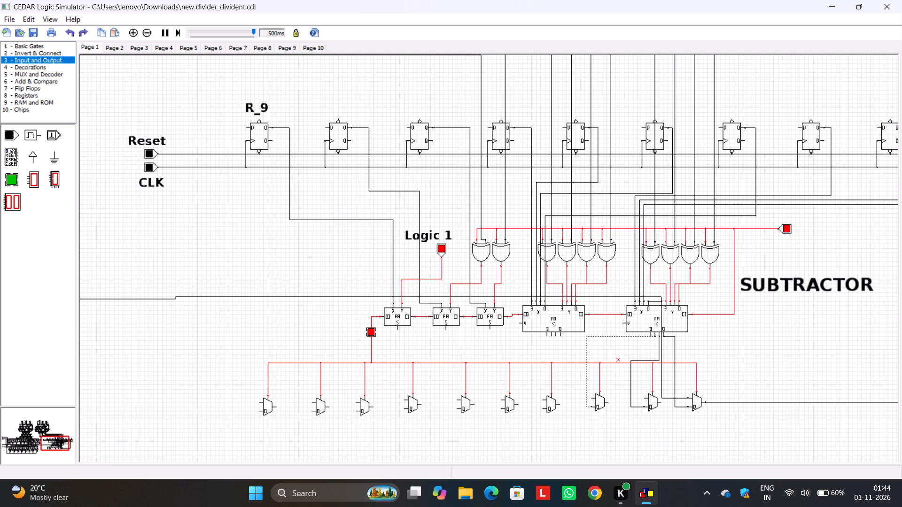
pyautogui.moveTo(621, 338); pyautogui.dragTo(621, 358)
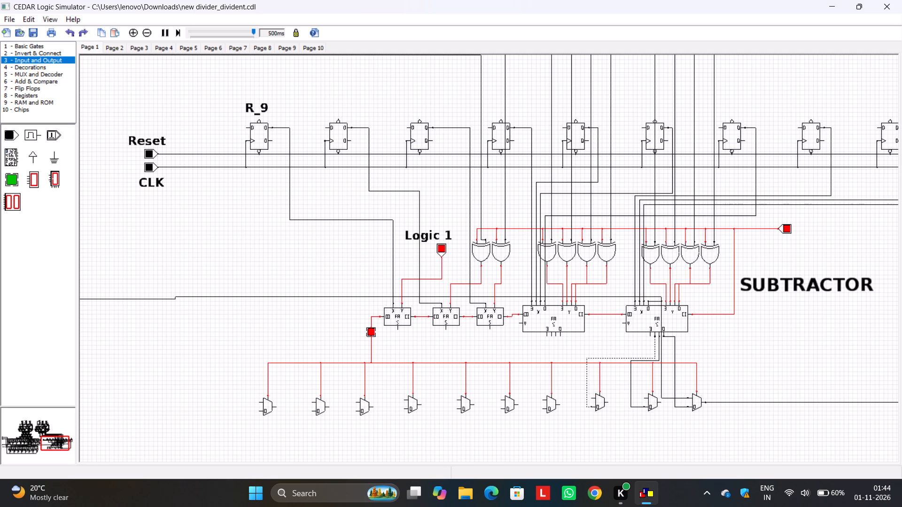
pyautogui.click(730, 342)
# Wire sum bit 3 of the adder nearest SUBTRACTOR to the fourth-from-right multiplexer's lower data input, with its horizontal run just above the previous sum wire.
pyautogui.moveTo(543, 407); pyautogui.dragTo(647, 340)
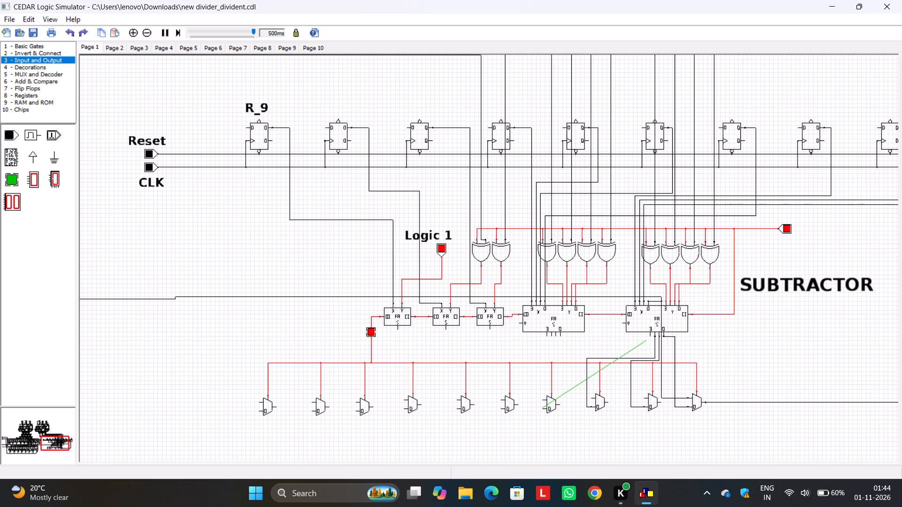
pyautogui.moveTo(647, 340); pyautogui.dragTo(650, 337)
pyautogui.moveTo(649, 383); pyautogui.dragTo(643, 383)
pyautogui.moveTo(651, 385); pyautogui.dragTo(643, 384)
pyautogui.moveTo(650, 399); pyautogui.dragTo(552, 402)
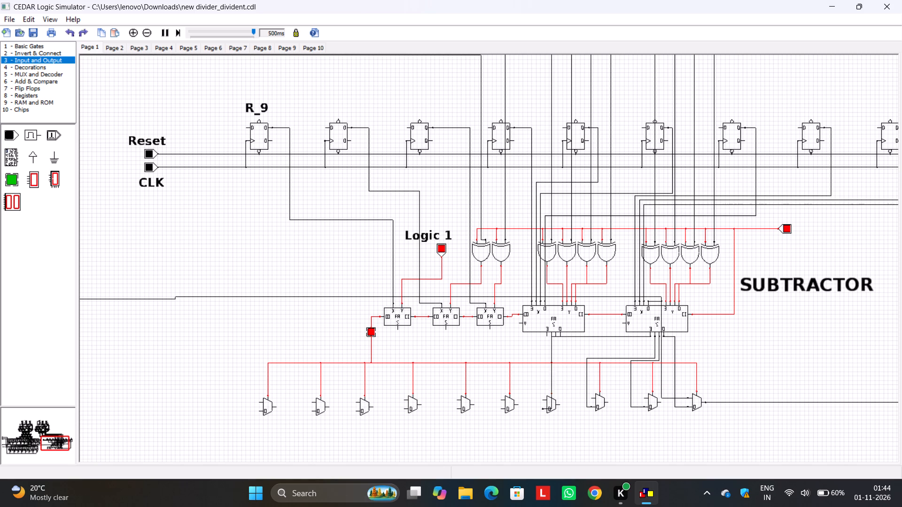
pyautogui.moveTo(552, 402); pyautogui.dragTo(538, 403)
pyautogui.moveTo(609, 338); pyautogui.dragTo(609, 356)
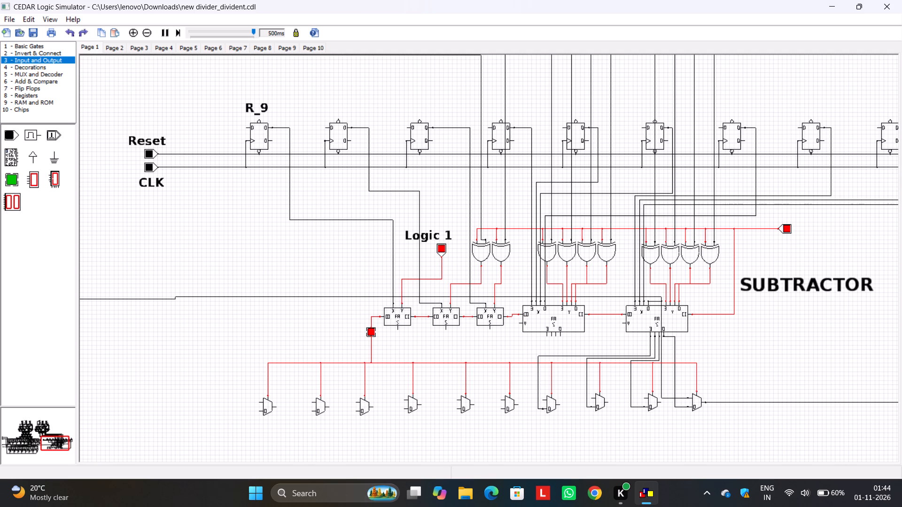
pyautogui.moveTo(609, 356); pyautogui.dragTo(609, 356)
pyautogui.click(731, 347)
# Wire sum bit 0 of the other 4-bit adder to the fifth-from-right multiplexer's lower data input, routing it clear of the multiplexer bodies.
pyautogui.moveTo(561, 335); pyautogui.dragTo(498, 408)
pyautogui.moveTo(498, 408); pyautogui.dragTo(500, 410)
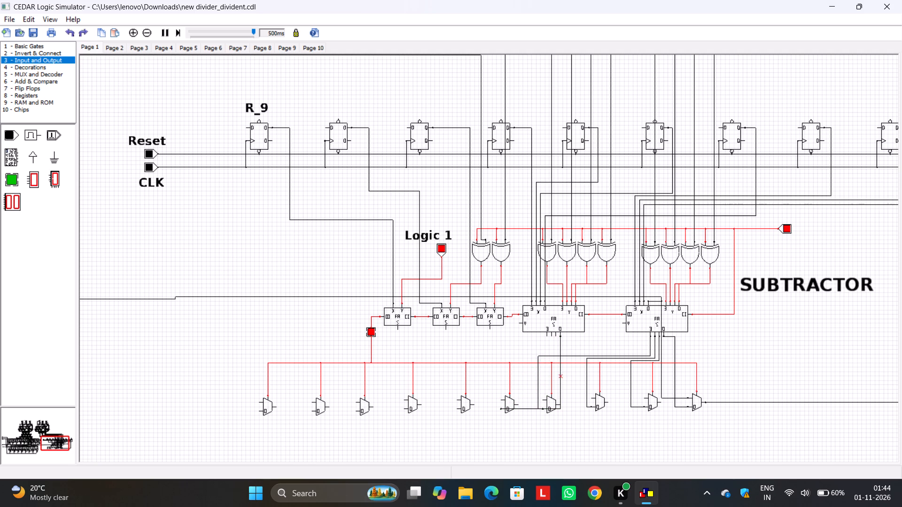
pyautogui.moveTo(560, 376); pyautogui.dragTo(491, 392)
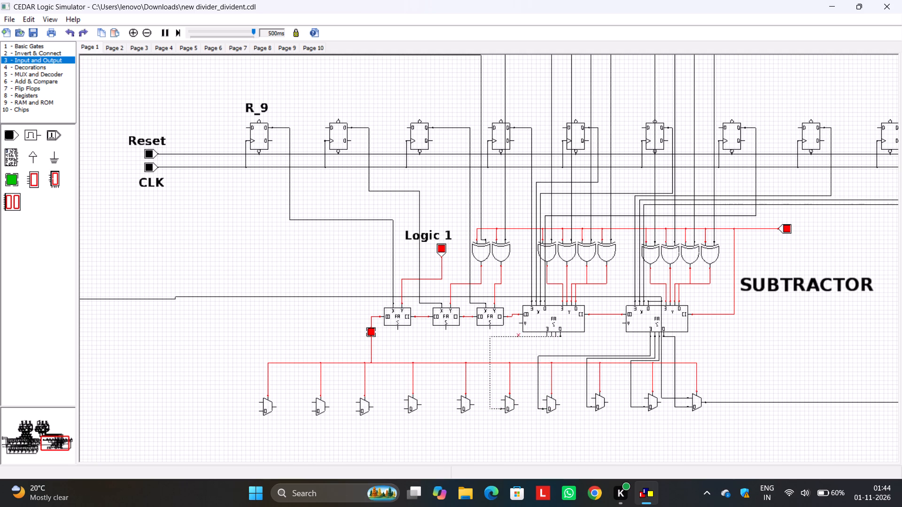
pyautogui.moveTo(519, 337); pyautogui.dragTo(526, 361)
pyautogui.click(523, 344)
# Wire sum bit 1 of the second 4-bit adder to the fifth-from-left multiplexer's lower data input, running it just above the bit 0 wire.
pyautogui.moveTo(554, 333); pyautogui.dragTo(459, 407)
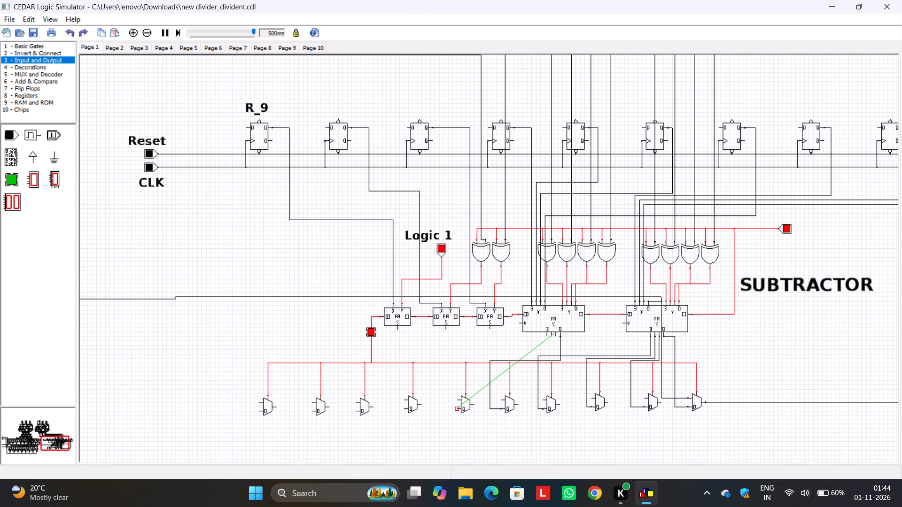
pyautogui.moveTo(459, 407); pyautogui.dragTo(457, 409)
pyautogui.moveTo(556, 375); pyautogui.dragTo(547, 378)
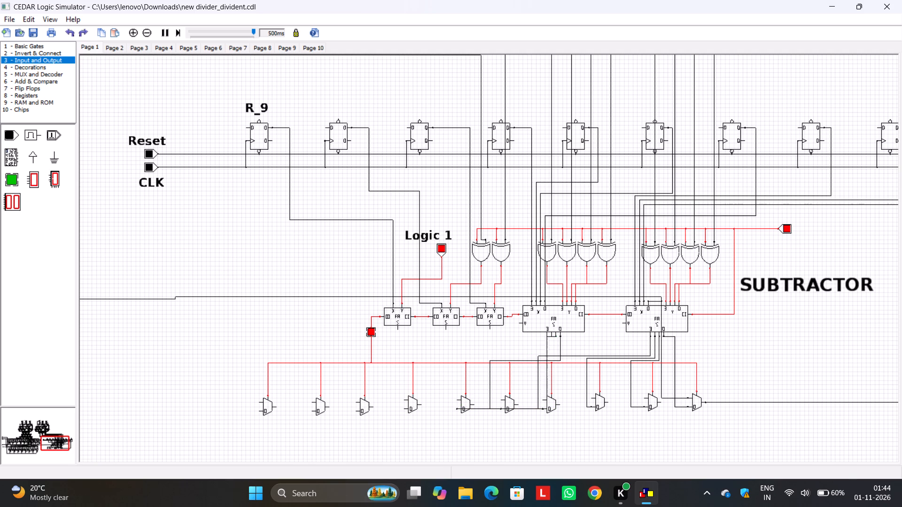
pyautogui.moveTo(547, 378); pyautogui.dragTo(455, 394)
pyautogui.moveTo(494, 337); pyautogui.dragTo(497, 349)
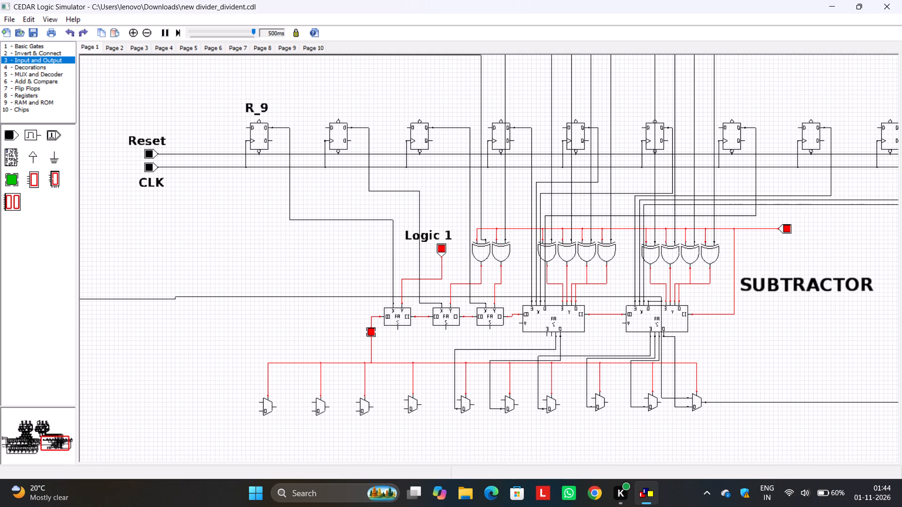
pyautogui.moveTo(497, 349); pyautogui.dragTo(498, 358)
pyautogui.click(497, 336)
# Wire sum bit 2 of the second 4-bit adder to the fourth-from-left multiplexer's lower data input, routing it around the multiplexers and above the bit 1 wire.
pyautogui.moveTo(550, 334); pyautogui.dragTo(404, 407)
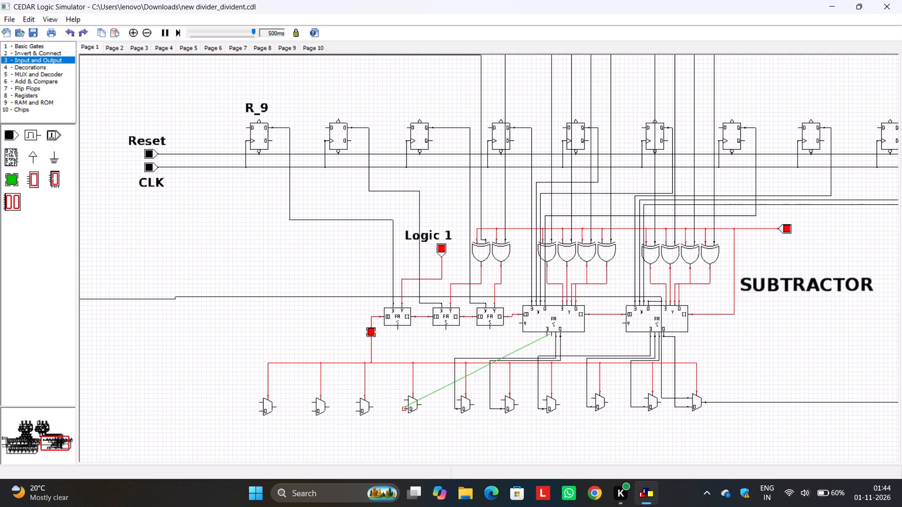
pyautogui.moveTo(404, 407); pyautogui.dragTo(404, 407)
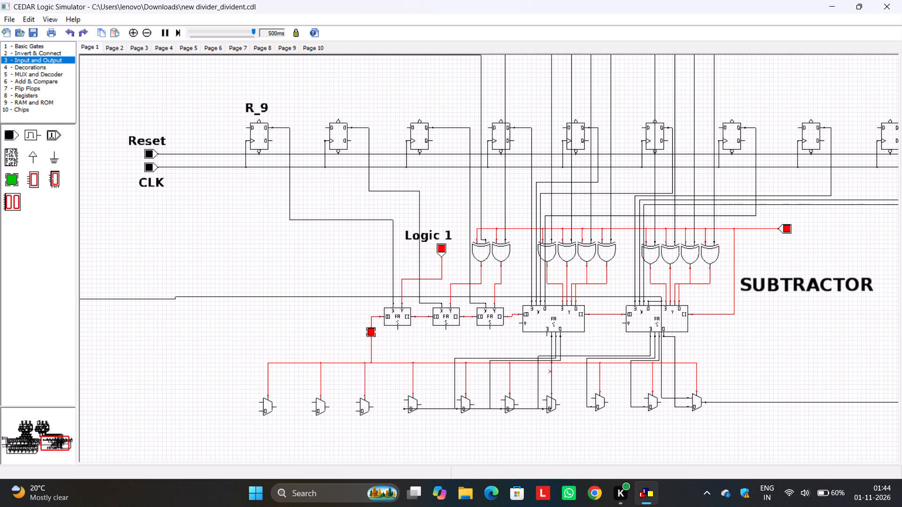
pyautogui.moveTo(552, 373); pyautogui.dragTo(448, 390)
pyautogui.moveTo(448, 390); pyautogui.dragTo(551, 382)
pyautogui.click(566, 383)
pyautogui.moveTo(552, 404); pyautogui.dragTo(460, 404)
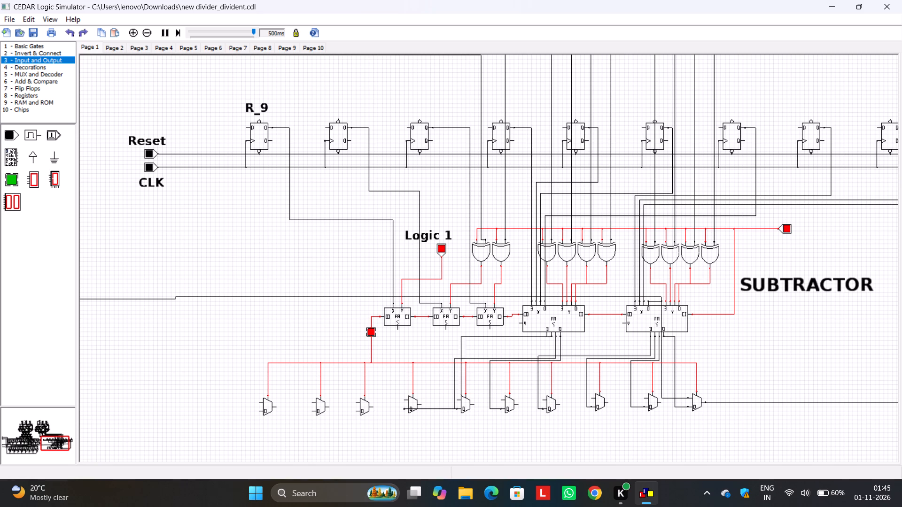
pyautogui.moveTo(460, 404); pyautogui.dragTo(400, 405)
pyautogui.moveTo(448, 336); pyautogui.dragTo(451, 353)
pyautogui.click(465, 346)
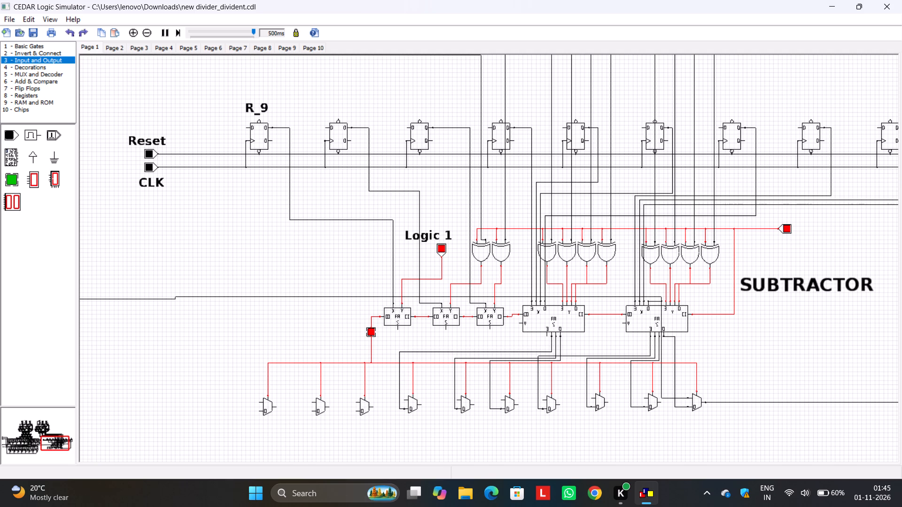
# Wire sum bit 3 of the second 4-bit adder to the third-from-left multiplexer's lower data input, routing its horizontal run between the adders and the select line.
pyautogui.moveTo(547, 335); pyautogui.dragTo(522, 351)
pyautogui.moveTo(522, 351); pyautogui.dragTo(358, 411)
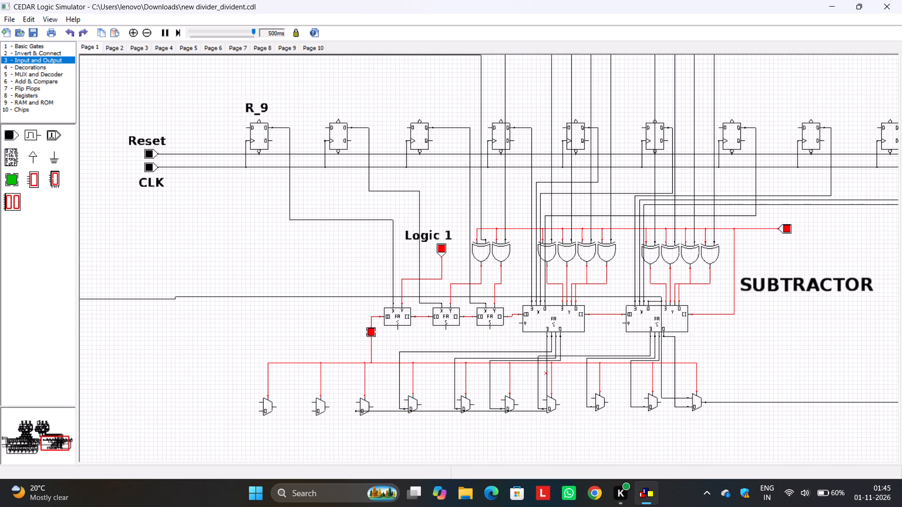
pyautogui.moveTo(546, 373); pyautogui.dragTo(511, 392)
pyautogui.moveTo(547, 382); pyautogui.dragTo(526, 390)
pyautogui.moveTo(526, 390); pyautogui.dragTo(352, 408)
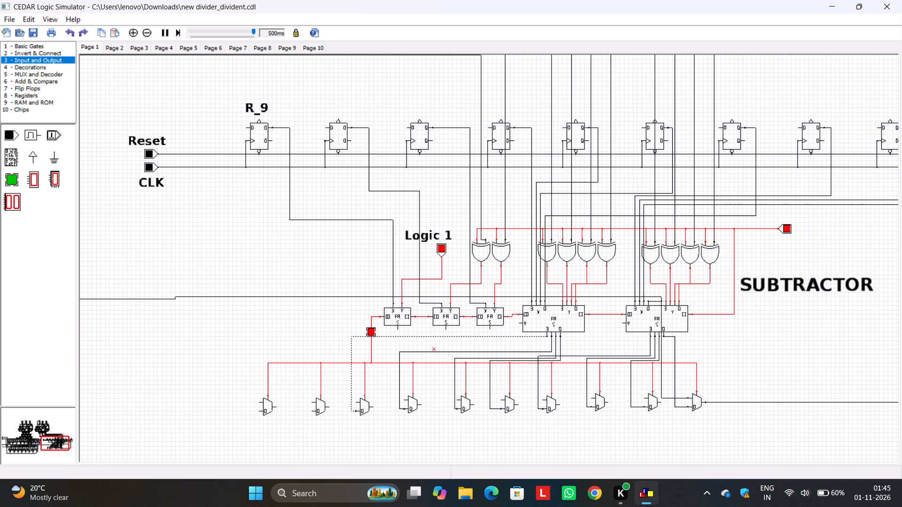
pyautogui.moveTo(443, 337); pyautogui.dragTo(444, 349)
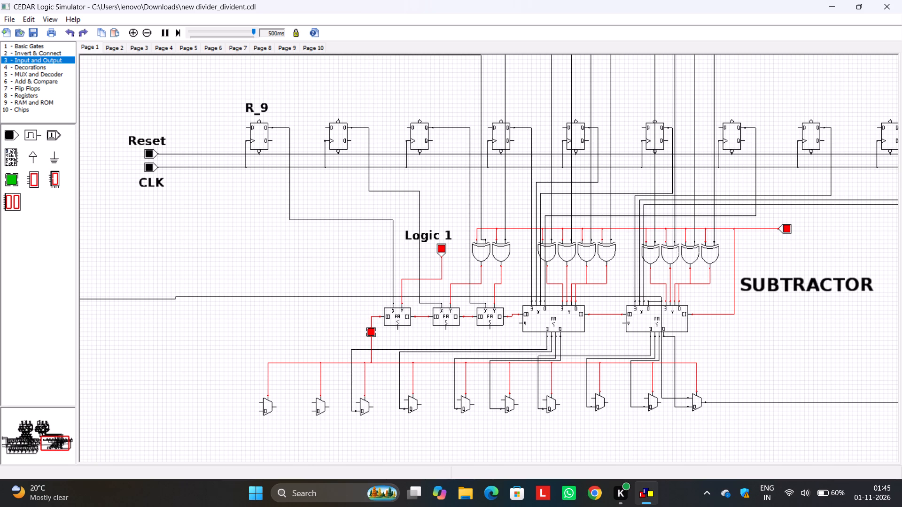
pyautogui.moveTo(444, 349); pyautogui.dragTo(445, 353)
pyautogui.click(452, 341)
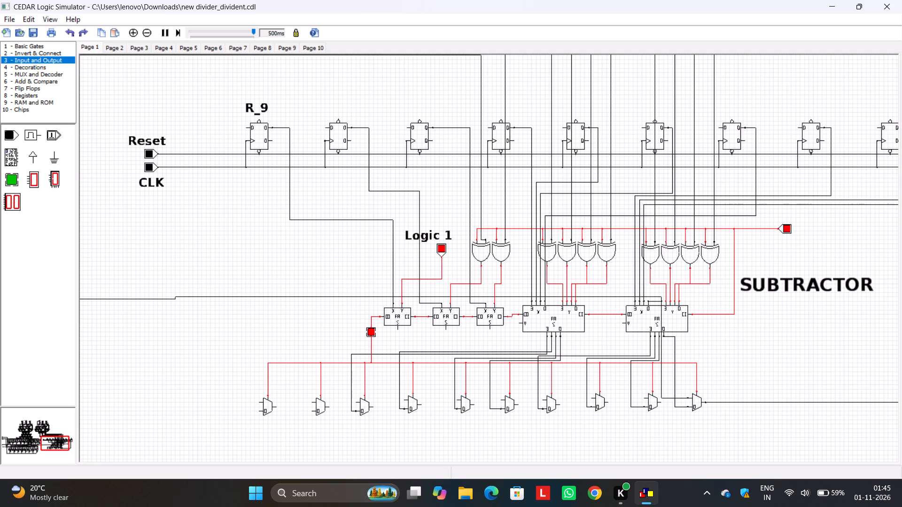
# Wire the rightmost single-bit full adder's sum output to the second-from-left multiplexer's lower data input, with its horizontal run just above the select line.
pyautogui.moveTo(492, 331); pyautogui.dragTo(318, 408)
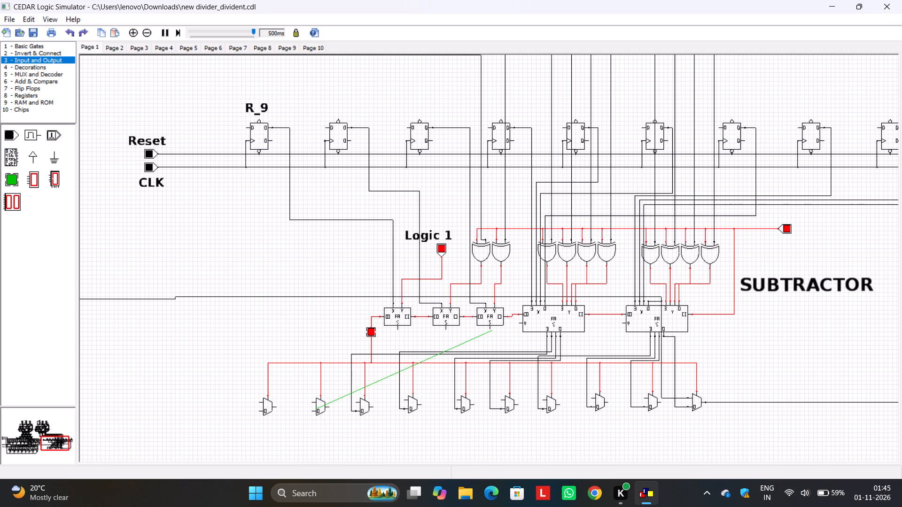
pyautogui.moveTo(318, 408); pyautogui.dragTo(313, 410)
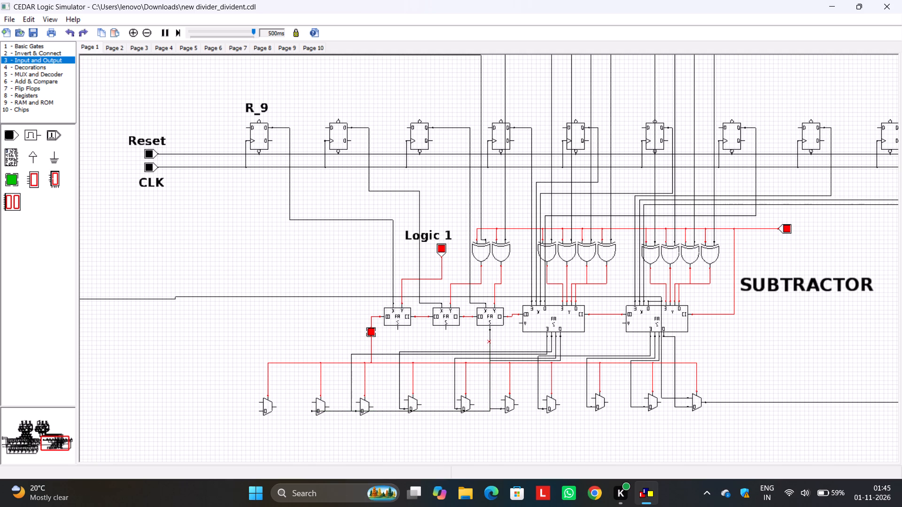
pyautogui.moveTo(489, 345); pyautogui.dragTo(302, 374)
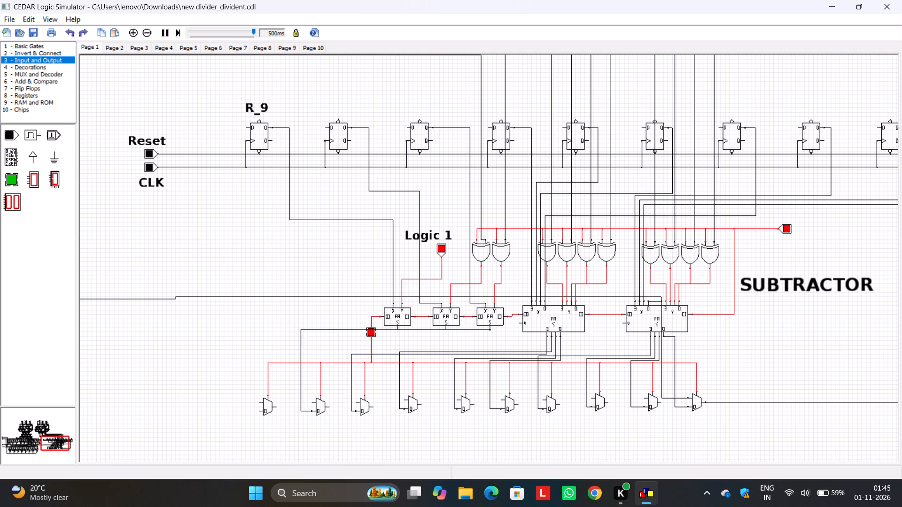
pyautogui.moveTo(302, 374); pyautogui.dragTo(303, 376)
pyautogui.moveTo(328, 330); pyautogui.dragTo(334, 374)
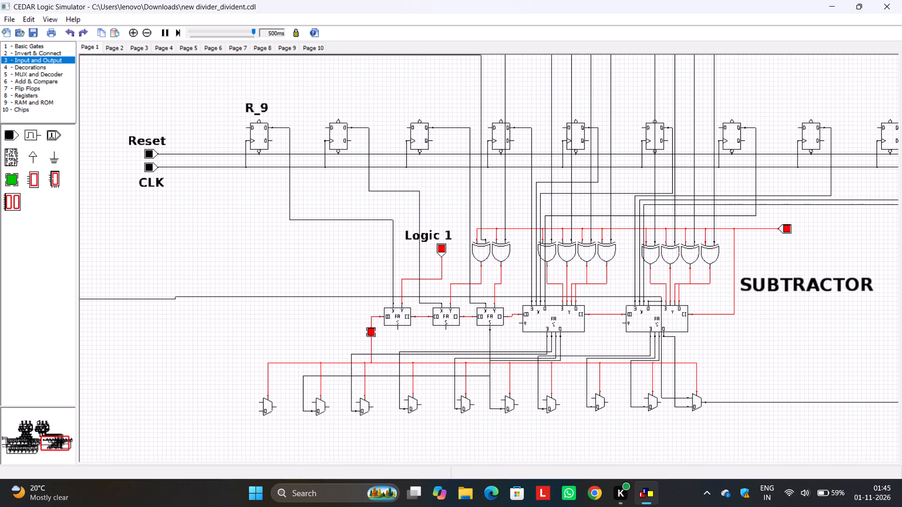
pyautogui.moveTo(334, 374); pyautogui.dragTo(334, 356)
pyautogui.click(330, 338)
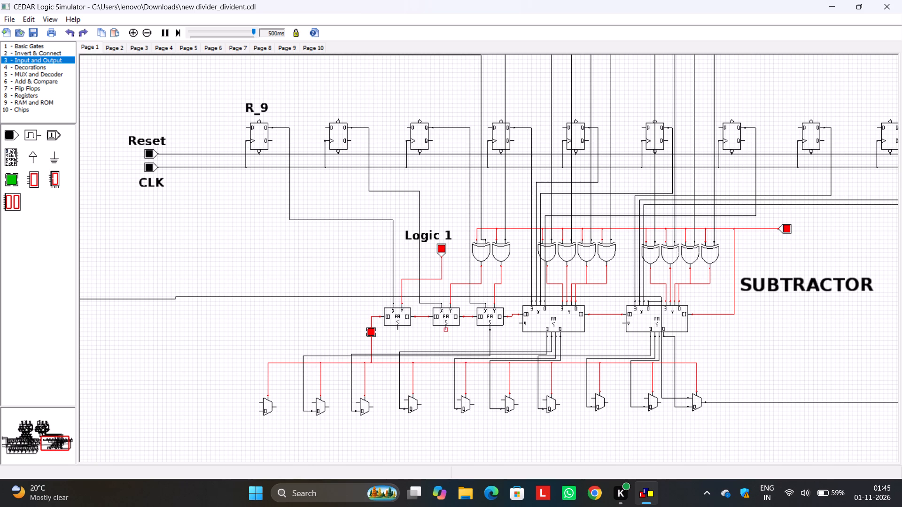
# Wire the middle single-bit full adder's sum output to the leftmost multiplexer's lower data input, with its horizontal run above the other sum wires.
pyautogui.moveTo(448, 328); pyautogui.dragTo(255, 411)
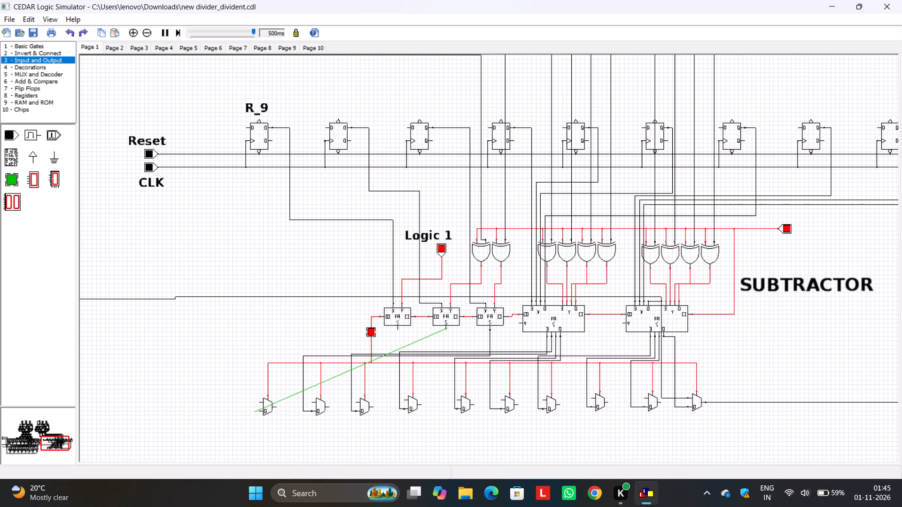
pyautogui.moveTo(255, 411); pyautogui.dragTo(257, 410)
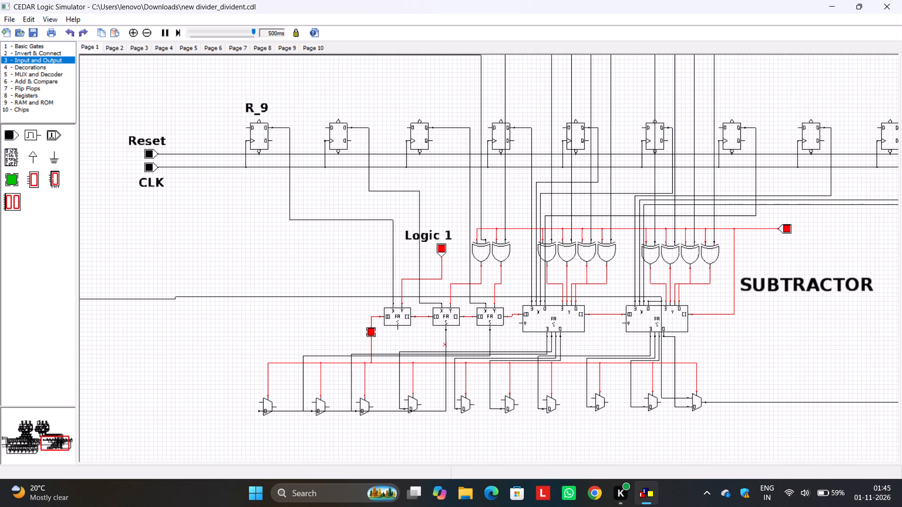
pyautogui.moveTo(445, 344); pyautogui.dragTo(253, 373)
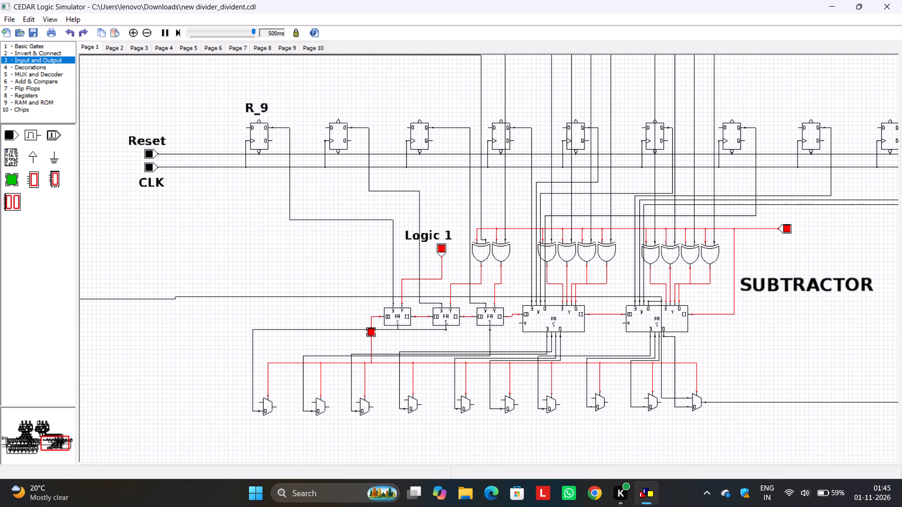
pyautogui.moveTo(253, 373); pyautogui.dragTo(253, 373)
pyautogui.moveTo(283, 329); pyautogui.dragTo(285, 349)
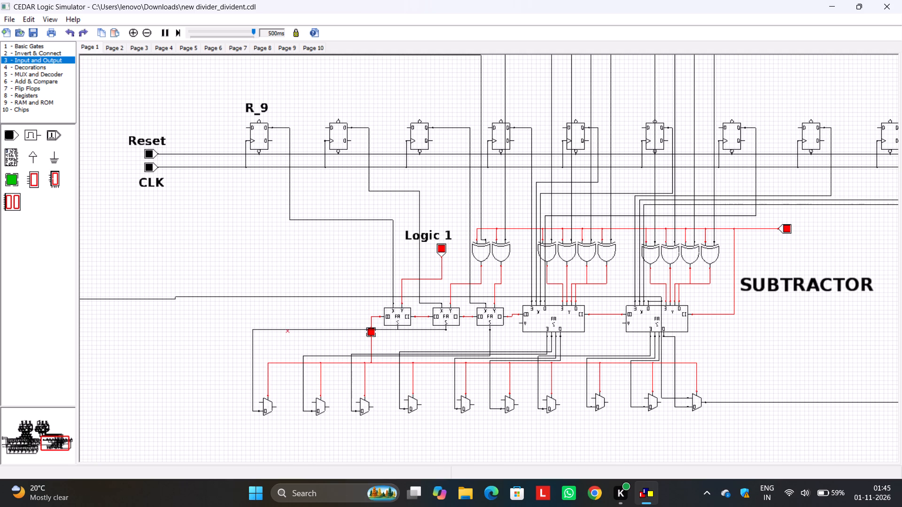
pyautogui.click(288, 329)
pyautogui.moveTo(288, 329); pyautogui.dragTo(291, 343)
pyautogui.moveTo(291, 329); pyautogui.dragTo(293, 344)
pyautogui.moveTo(293, 328); pyautogui.dragTo(293, 333)
pyautogui.moveTo(294, 330); pyautogui.dragTo(298, 348)
pyautogui.click(286, 333)
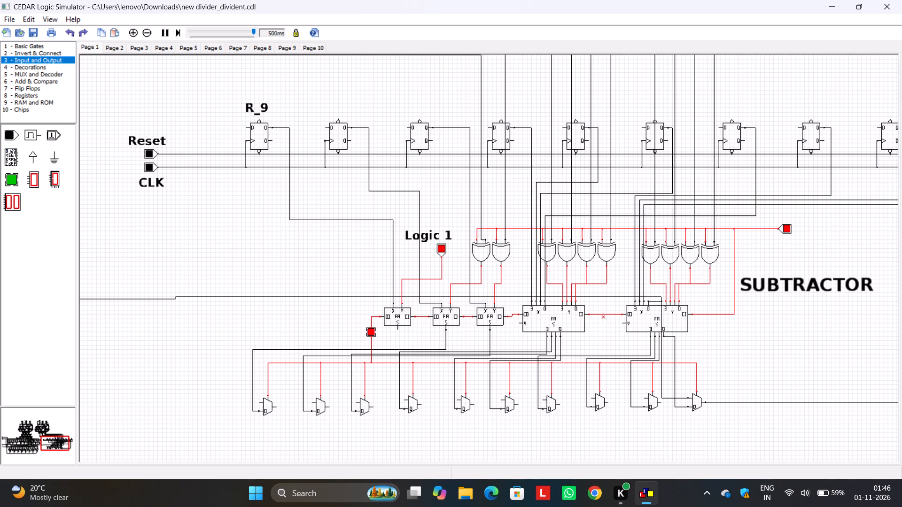
# Connect the second-from-right multiplexer's upper data input to the output of the flip-flop beside R_0.
pyautogui.moveTo(771, 341); pyautogui.dragTo(653, 330, button='middle')
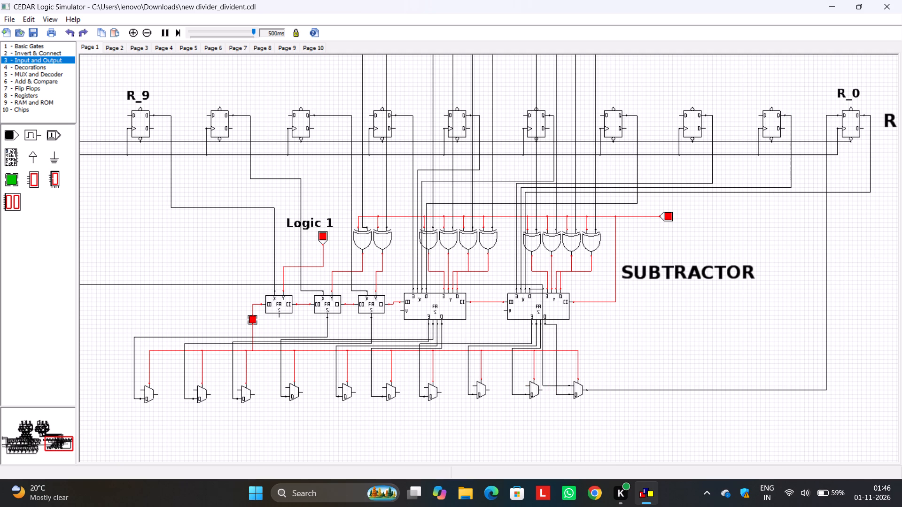
pyautogui.moveTo(525, 387); pyautogui.dragTo(726, 215)
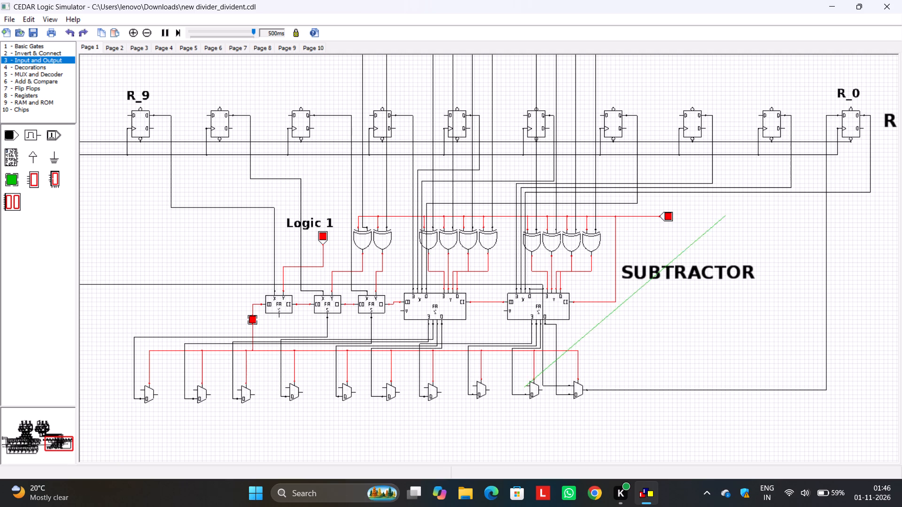
pyautogui.moveTo(726, 215); pyautogui.dragTo(787, 118)
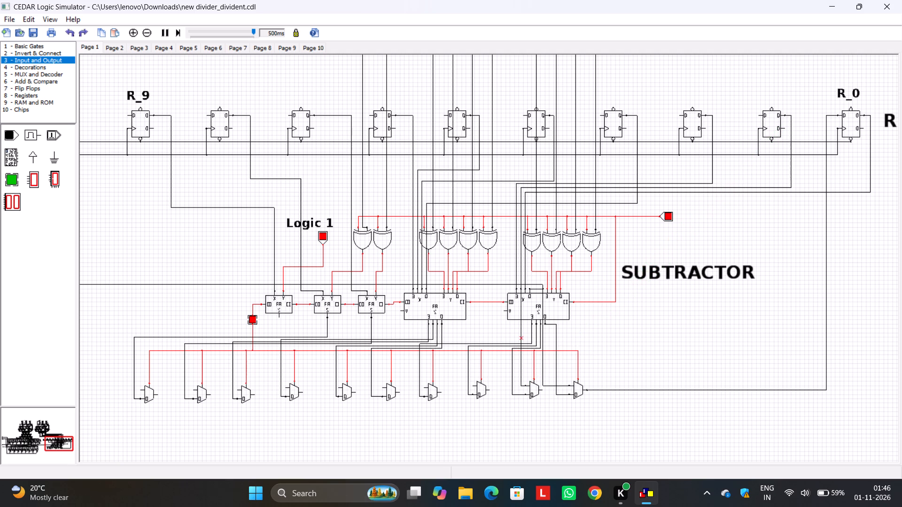
pyautogui.click(521, 364)
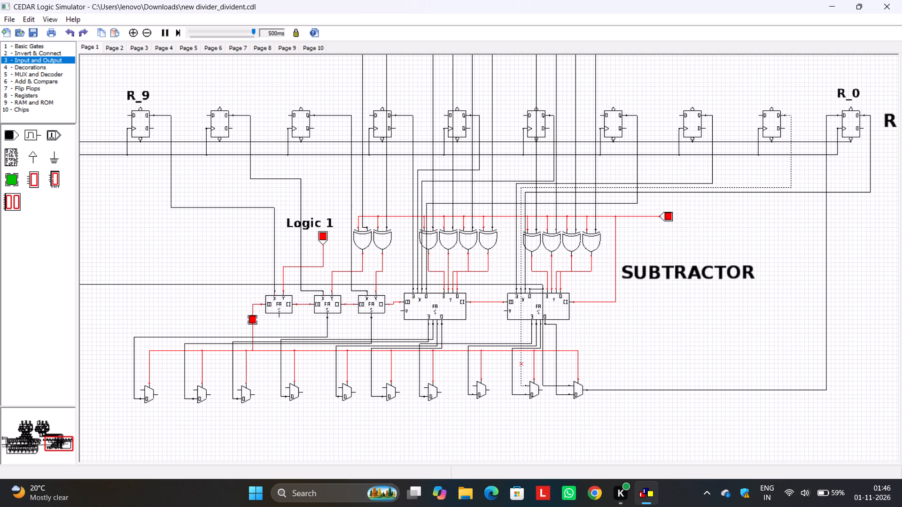
pyautogui.click(646, 364)
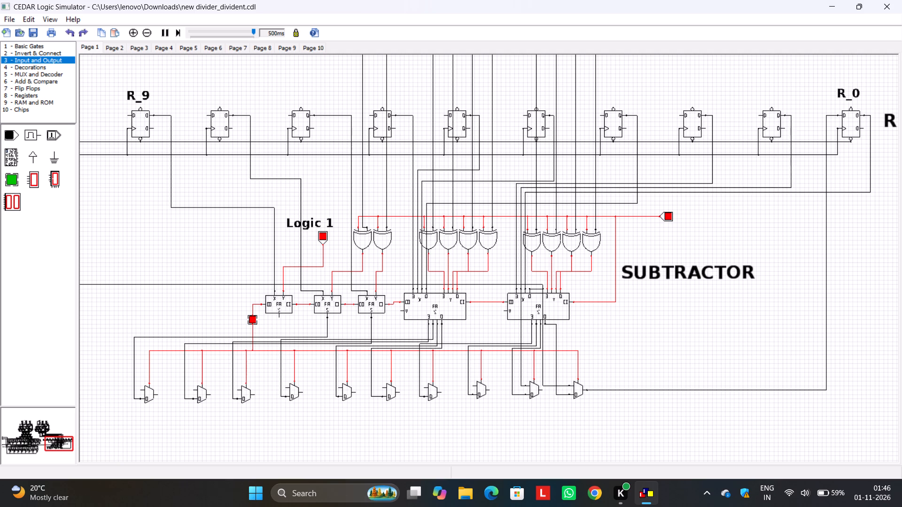
# Connect the third-from-right multiplexer's upper data input to the output of the third-from-right flip-flop.
pyautogui.moveTo(474, 386); pyautogui.dragTo(707, 160)
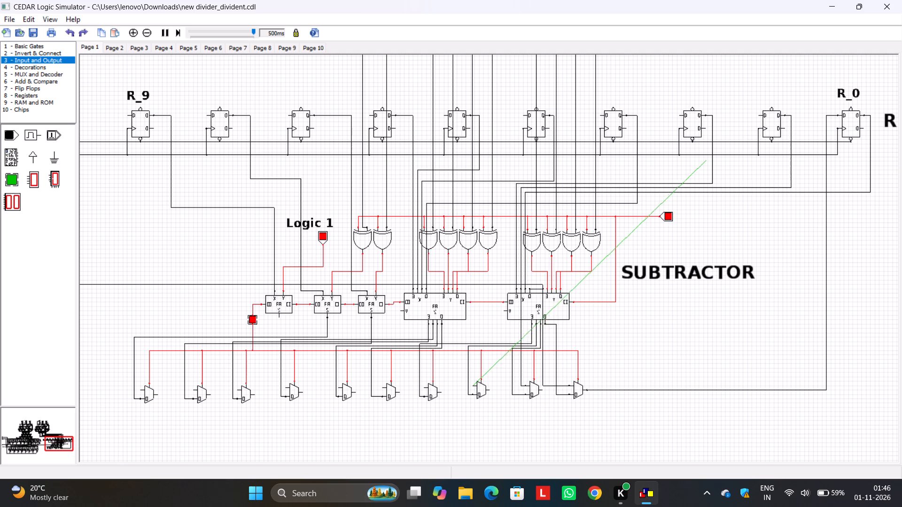
pyautogui.moveTo(707, 160); pyautogui.dragTo(708, 116)
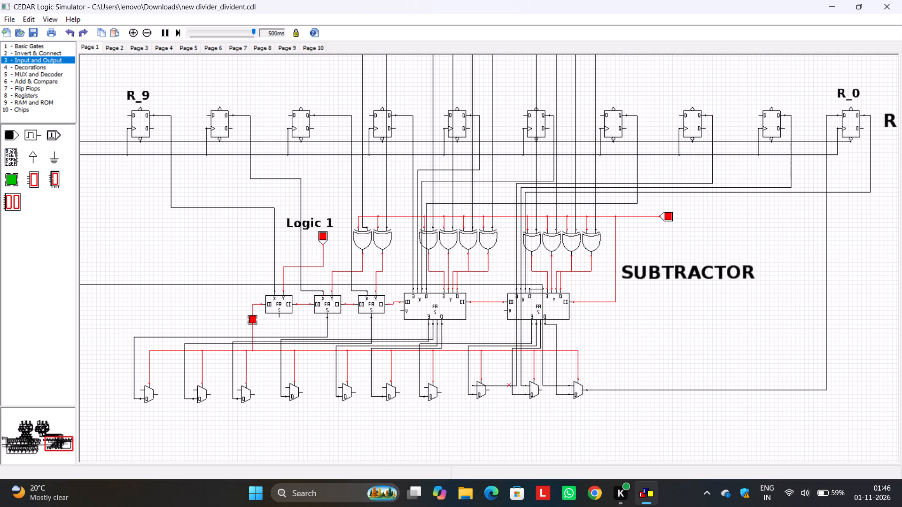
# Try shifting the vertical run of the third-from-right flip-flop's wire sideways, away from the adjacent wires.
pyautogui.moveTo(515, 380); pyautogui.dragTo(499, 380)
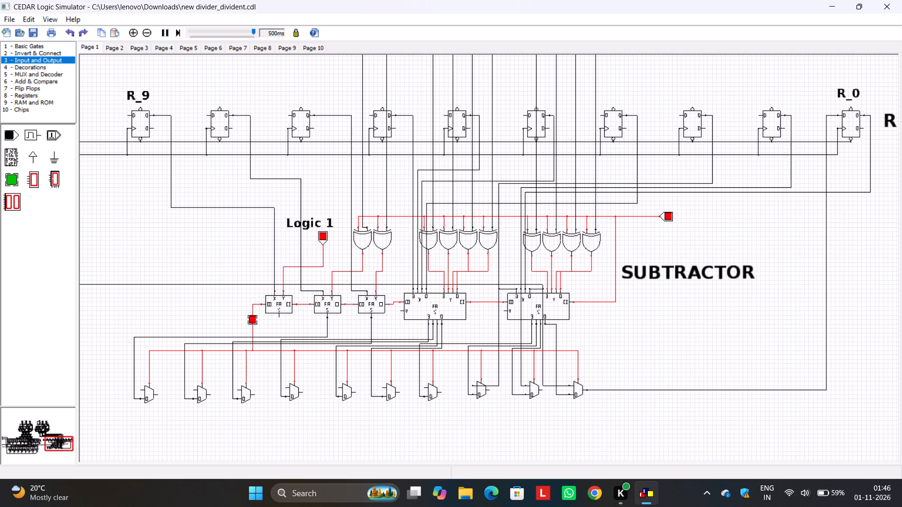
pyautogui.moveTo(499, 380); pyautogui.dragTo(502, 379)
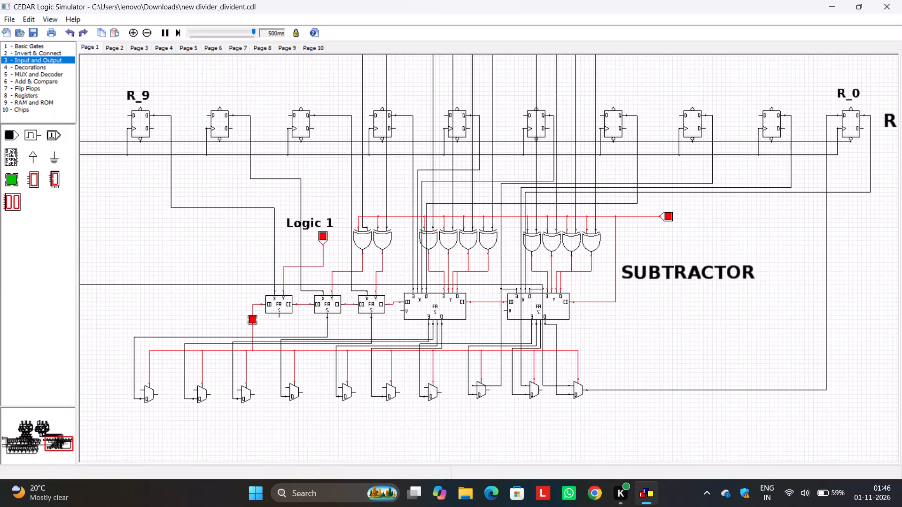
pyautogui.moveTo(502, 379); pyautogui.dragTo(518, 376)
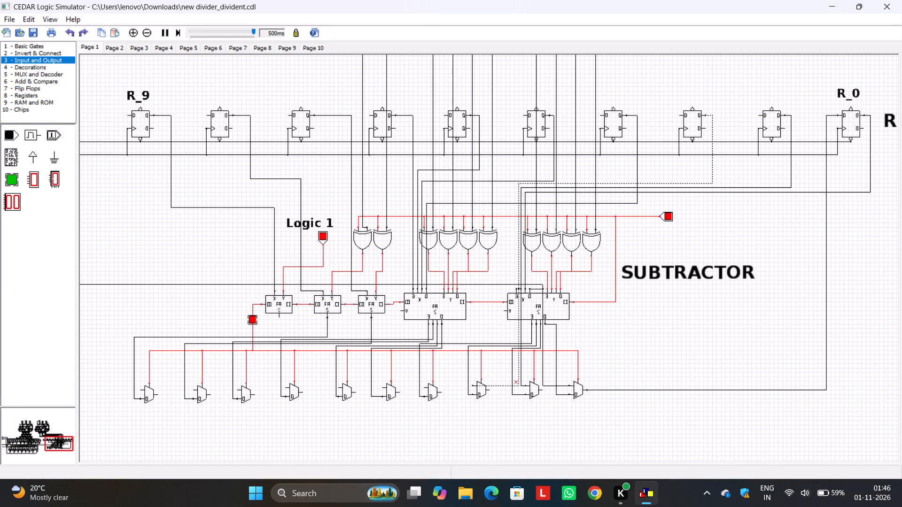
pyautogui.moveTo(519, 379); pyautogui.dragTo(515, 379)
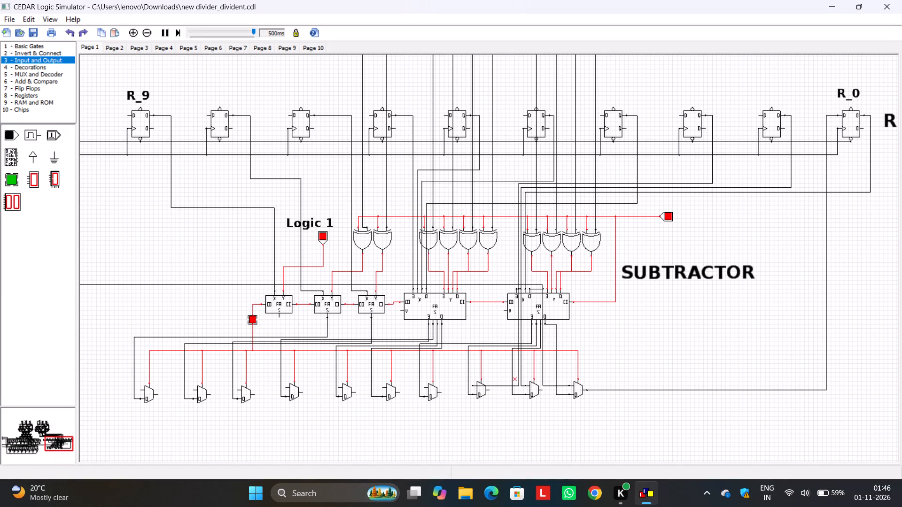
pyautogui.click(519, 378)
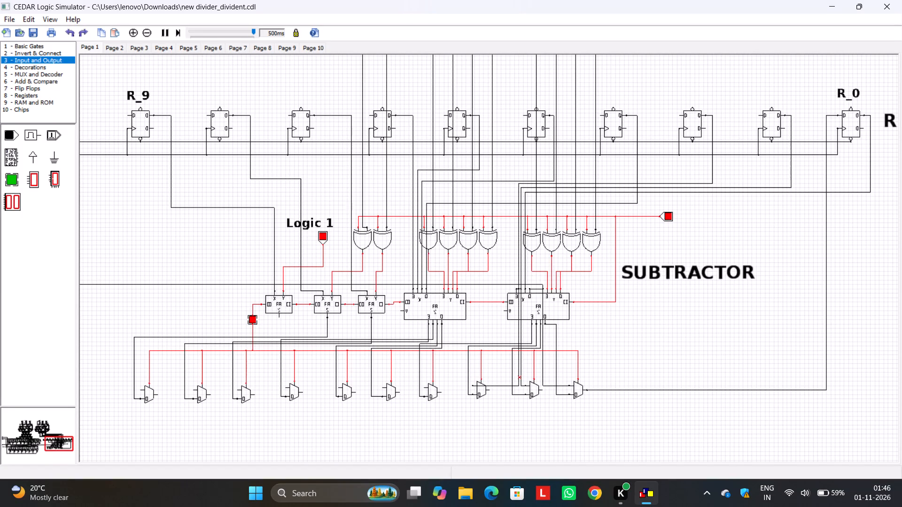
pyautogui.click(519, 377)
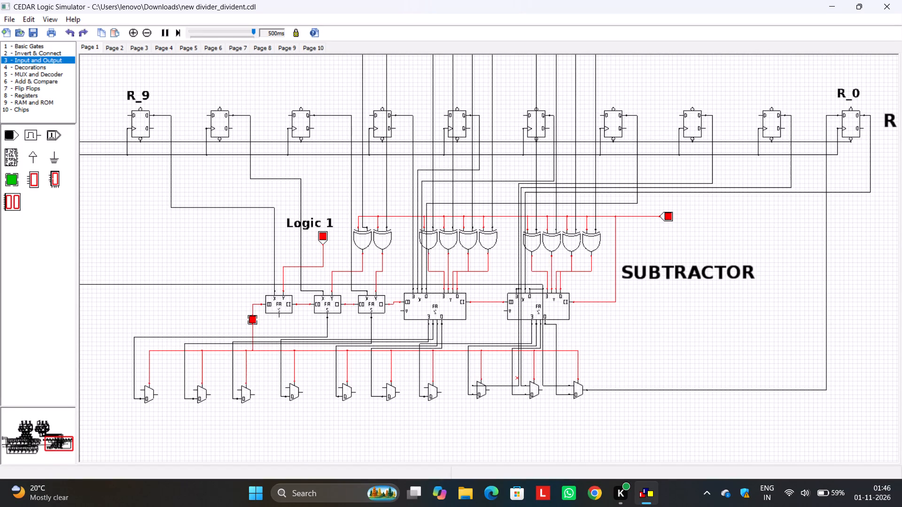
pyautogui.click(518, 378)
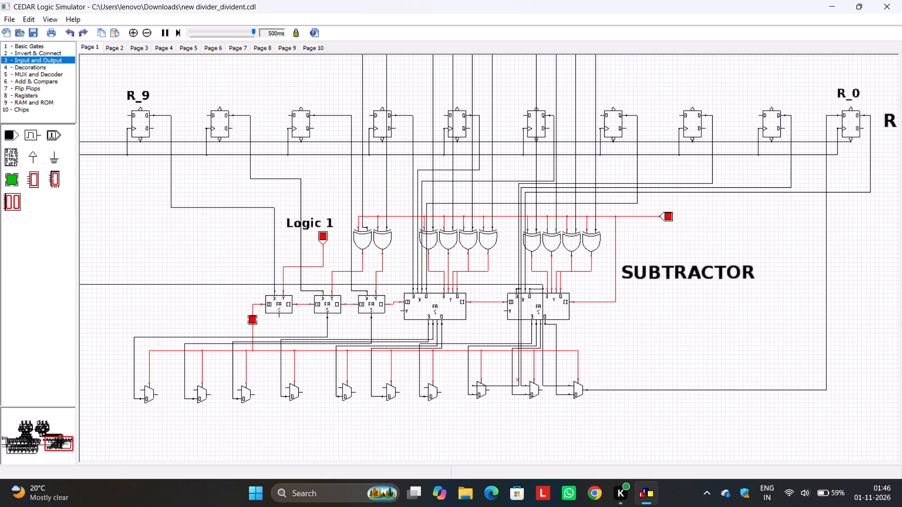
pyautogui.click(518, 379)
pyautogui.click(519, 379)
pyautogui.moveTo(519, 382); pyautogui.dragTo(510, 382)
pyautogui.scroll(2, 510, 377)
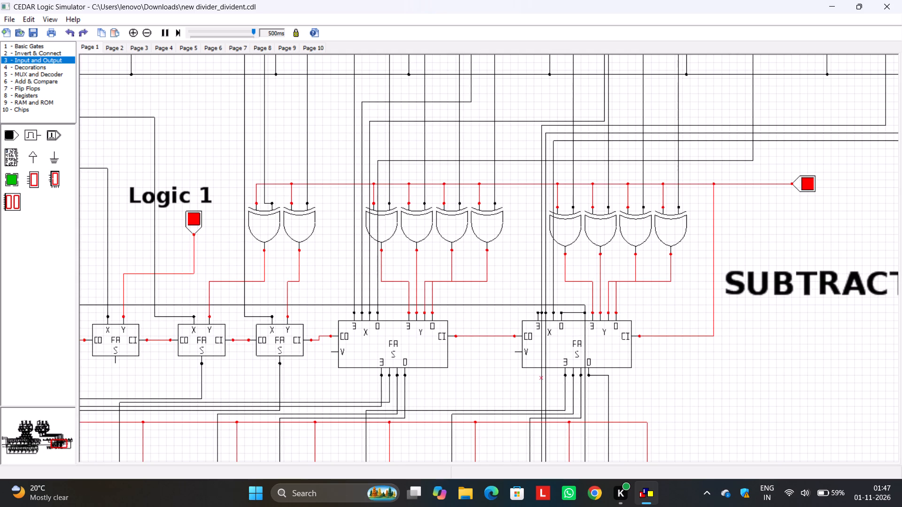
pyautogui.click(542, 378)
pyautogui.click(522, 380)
# Raise that wire's lower horizontal run above the third-from-right multiplexer so it enters the upper data input without crossing the body.
pyautogui.scroll(-1, 522, 380)
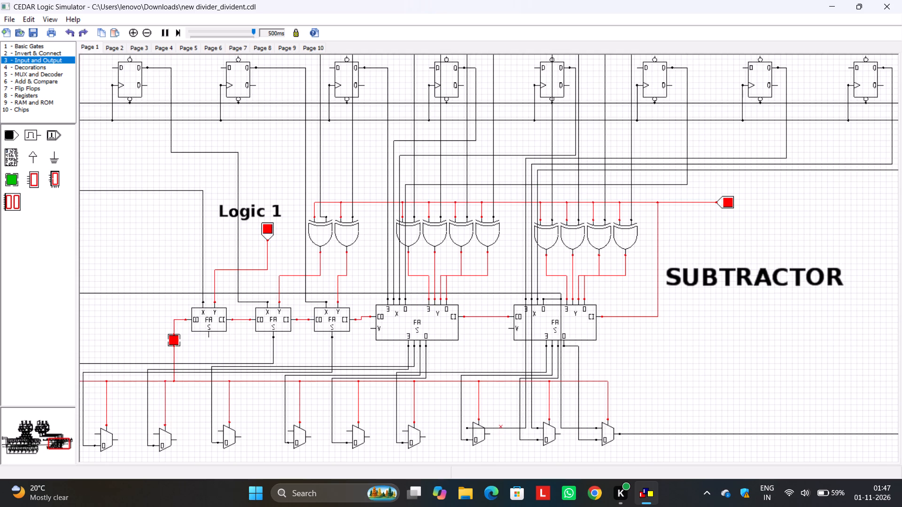
pyautogui.moveTo(503, 427); pyautogui.dragTo(504, 409)
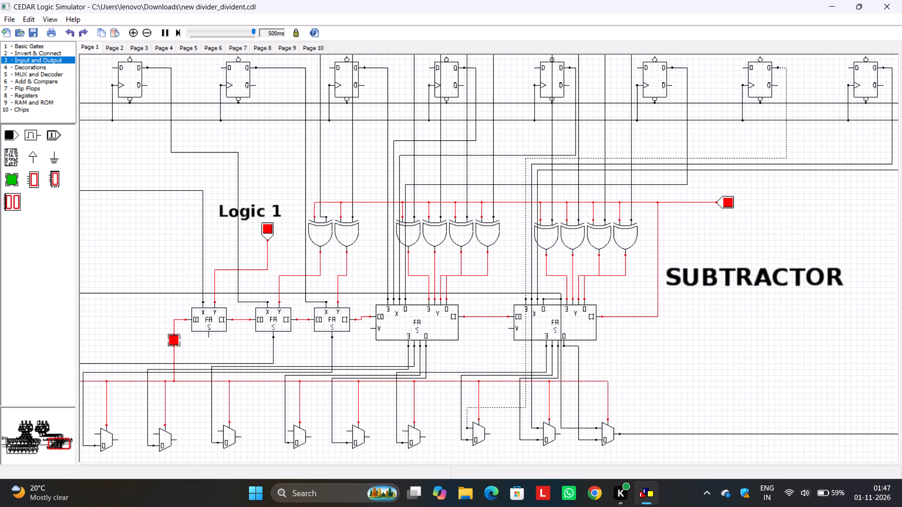
pyautogui.click(495, 393)
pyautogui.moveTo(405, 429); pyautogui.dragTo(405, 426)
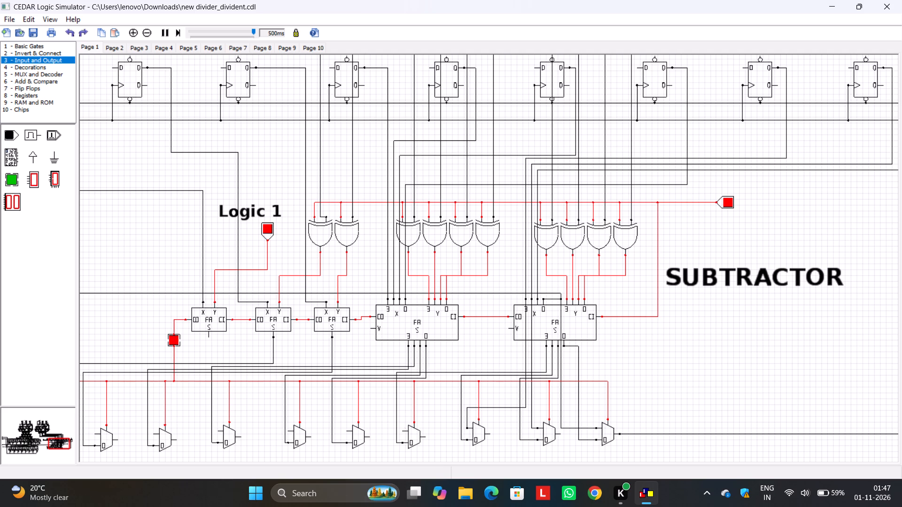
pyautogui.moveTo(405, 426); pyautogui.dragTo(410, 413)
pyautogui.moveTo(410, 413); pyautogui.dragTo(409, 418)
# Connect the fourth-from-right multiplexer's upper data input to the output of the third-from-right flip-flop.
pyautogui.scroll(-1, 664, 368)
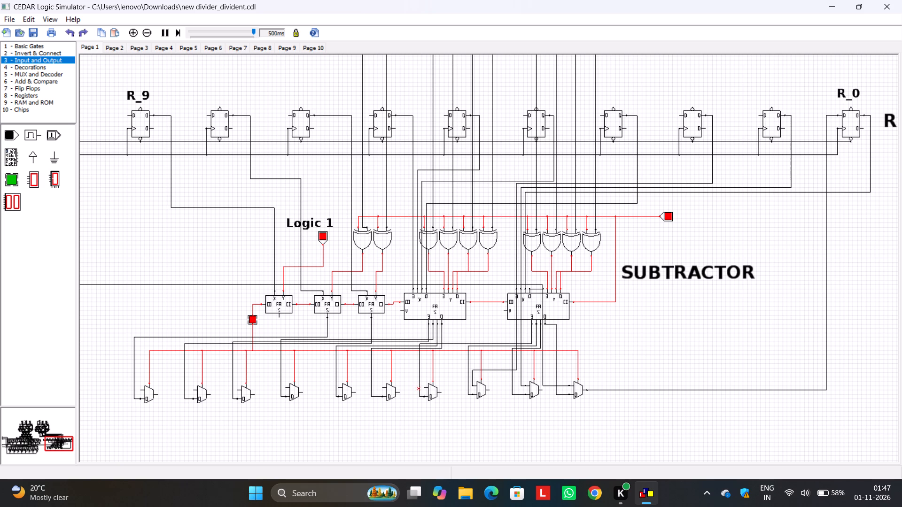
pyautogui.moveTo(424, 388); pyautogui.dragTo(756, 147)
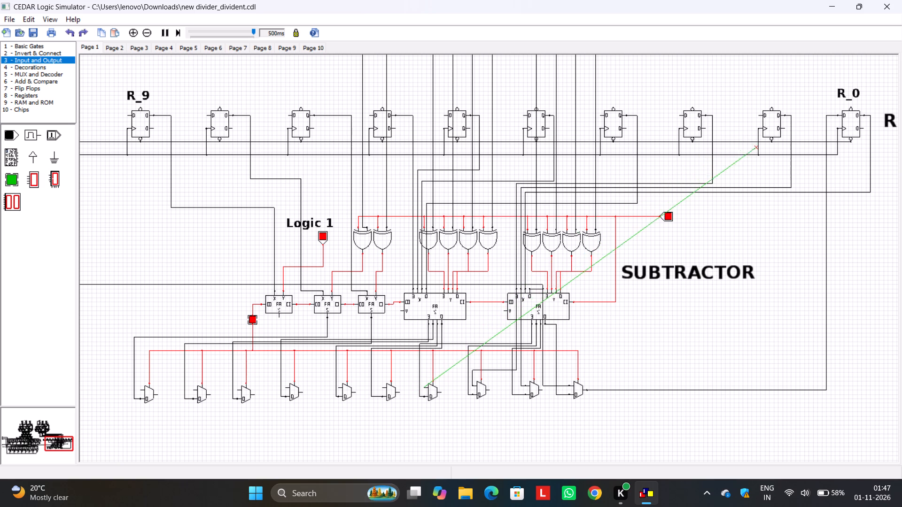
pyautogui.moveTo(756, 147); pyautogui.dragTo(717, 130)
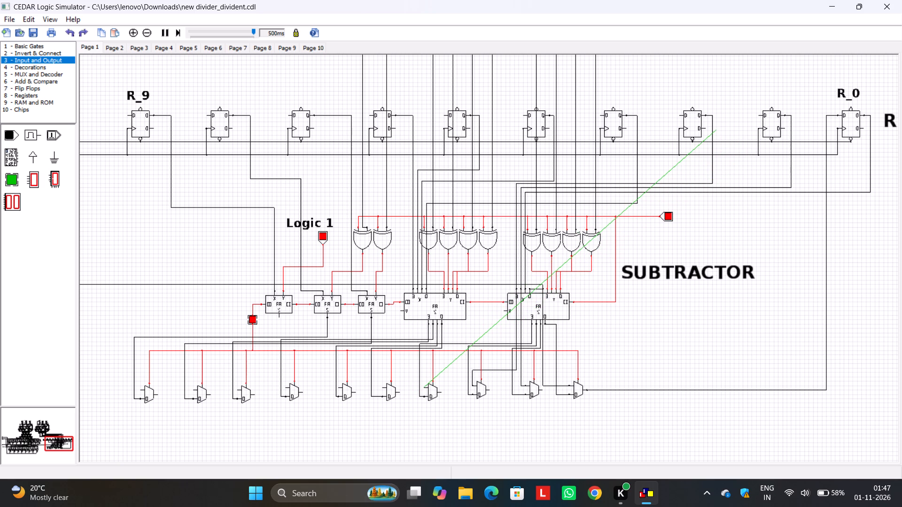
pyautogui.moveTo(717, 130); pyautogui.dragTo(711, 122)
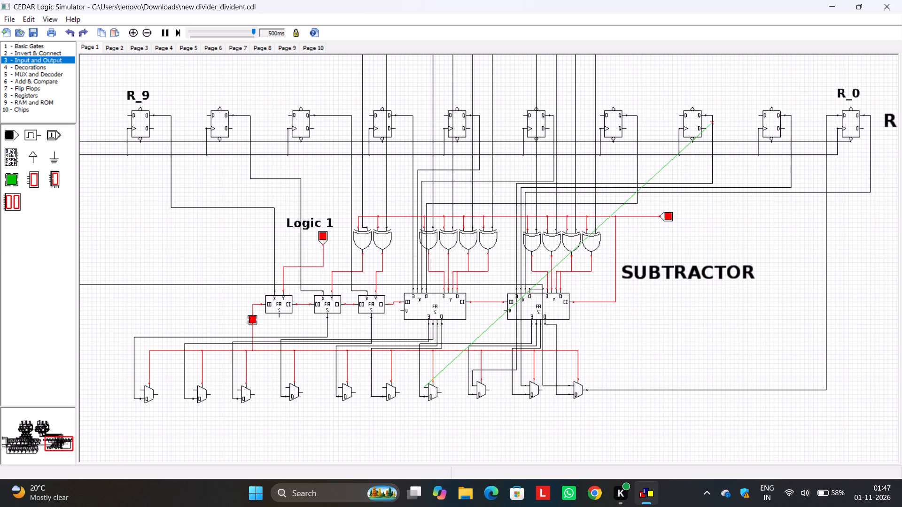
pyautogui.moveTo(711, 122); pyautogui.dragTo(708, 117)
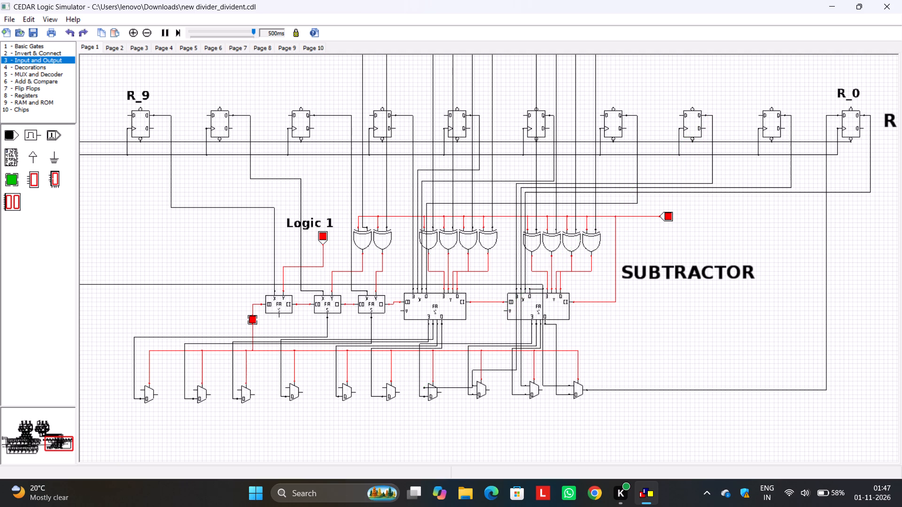
# Trace which flip-flop outputs feed the upper data inputs of the second- to fourth-from-right multiplexers.
pyautogui.click(449, 385)
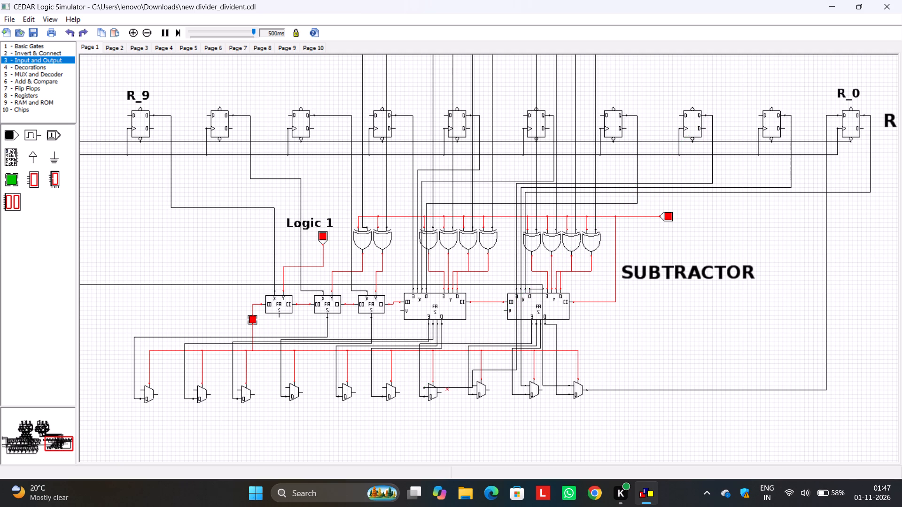
pyautogui.click(448, 387)
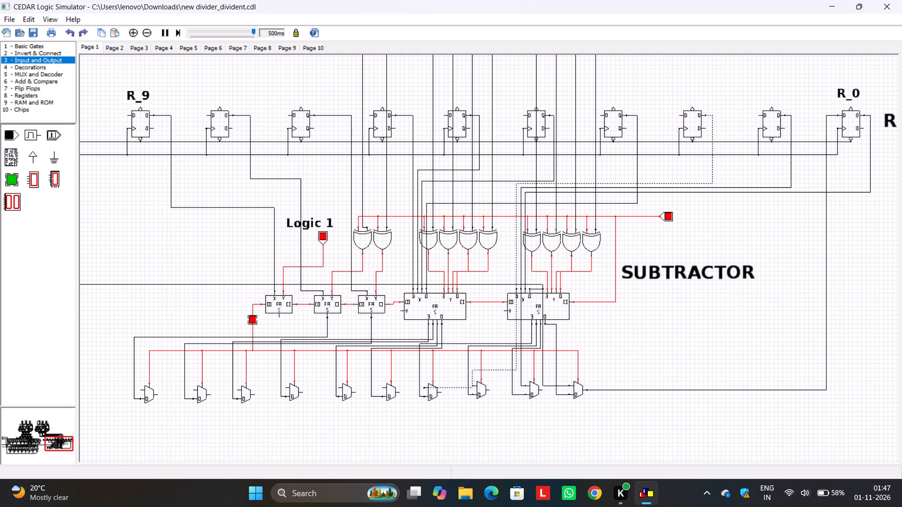
pyautogui.click(684, 333)
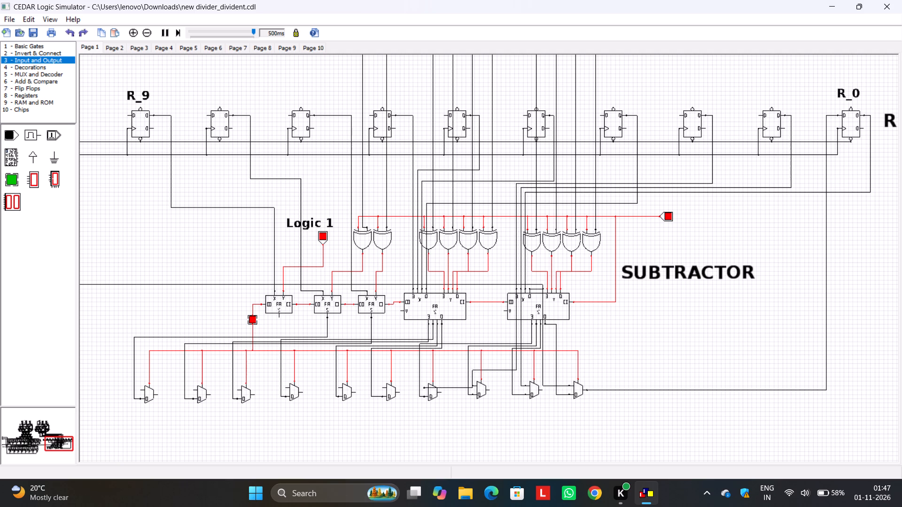
pyautogui.click(520, 376)
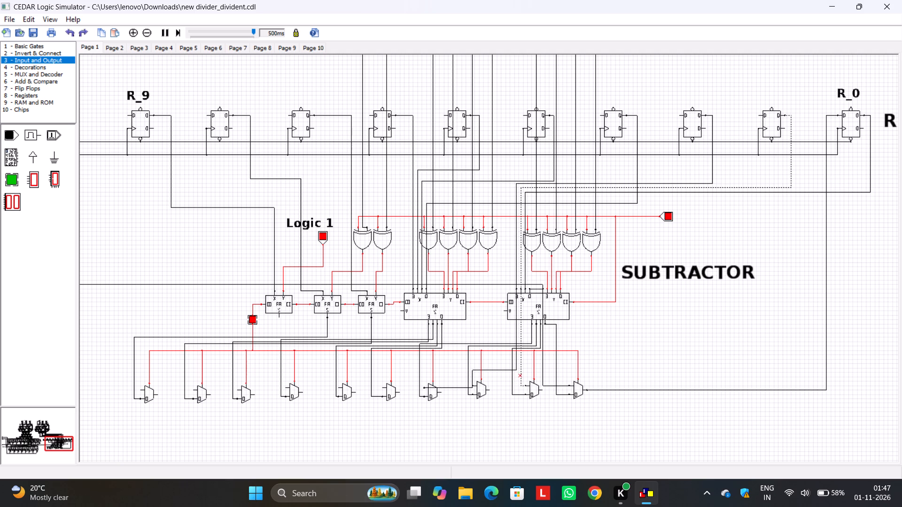
pyautogui.click(520, 376)
pyautogui.click(520, 376)
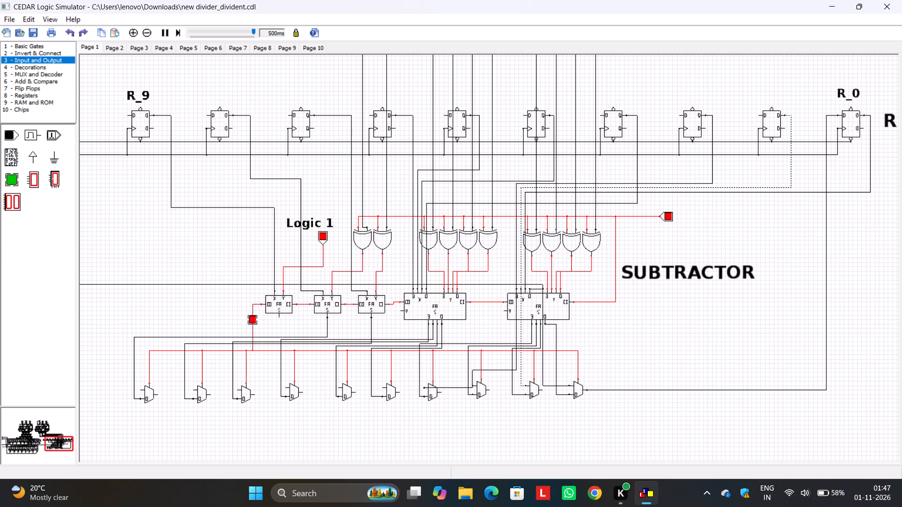
pyautogui.click(711, 354)
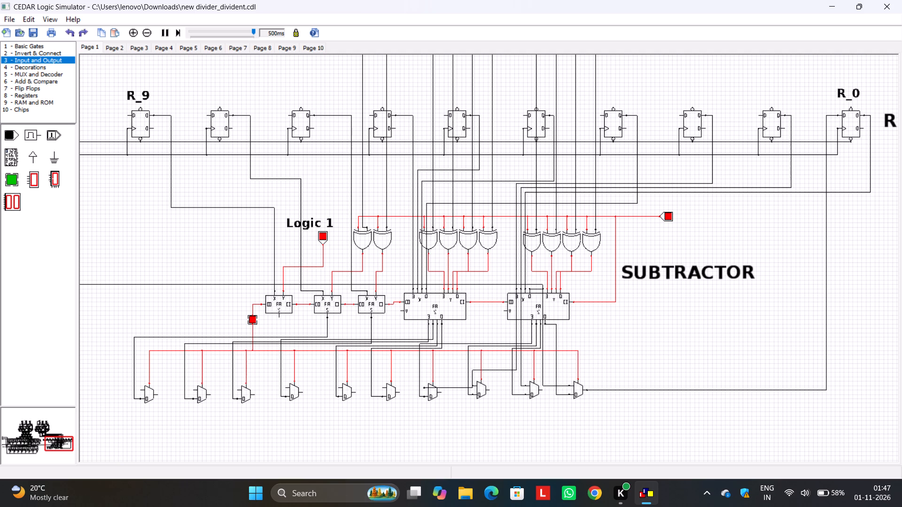
# Undo the wiring and rerouting of the upper data inputs on the second-, third- and fourth-from-right multiplexers.
pyautogui.hotkey('ctrl', 'z')
pyautogui.hotkey('ctrl', 'z')
pyautogui.hotkey('ctrl', 'z')
pyautogui.hotkey('ctrl', 'z')
pyautogui.hotkey('ctrl', 'z')
pyautogui.hotkey('ctrl', 'z')
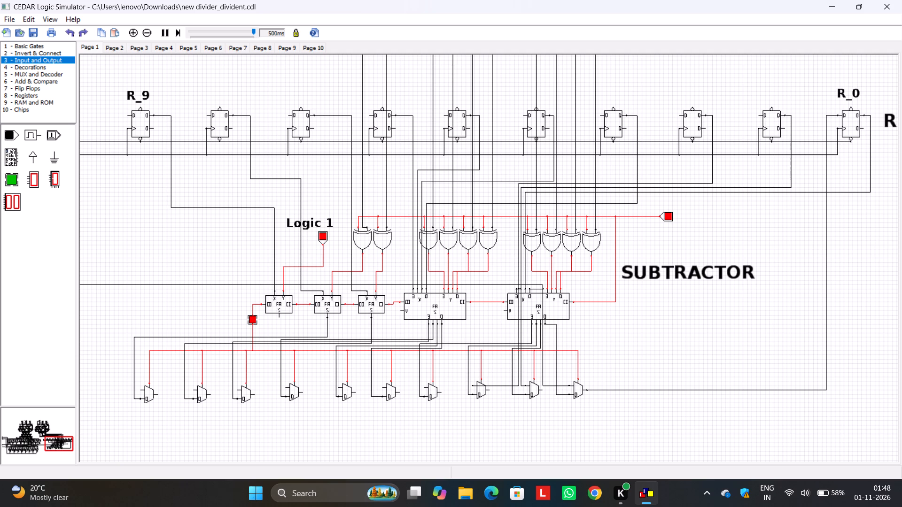
pyautogui.hotkey('ctrl', 'z')
pyautogui.hotkey('ctrl', 'z')
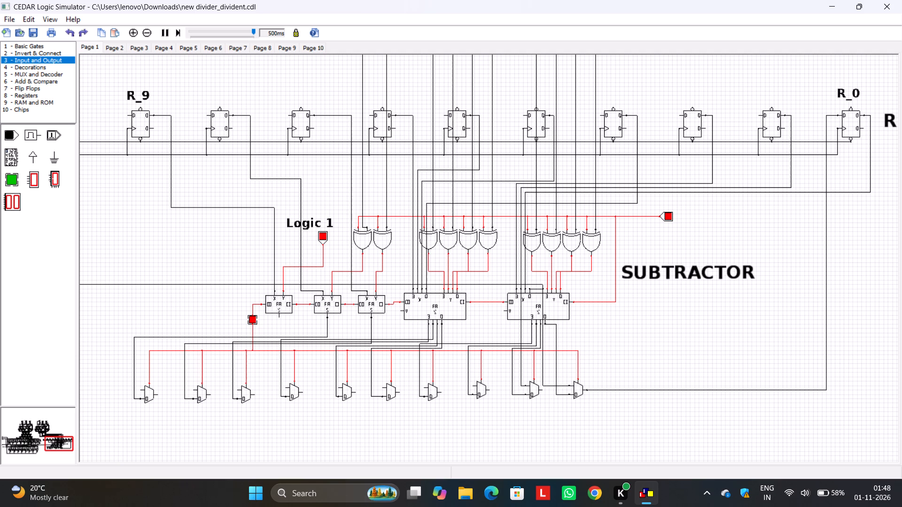
pyautogui.hotkey('ctrl', 'z')
pyautogui.hotkey('ctrl', 'z')
# Connect the second-from-right multiplexer's upper data input to the output of the R_0 flip-flop.
pyautogui.moveTo(525, 385); pyautogui.dragTo(859, 127)
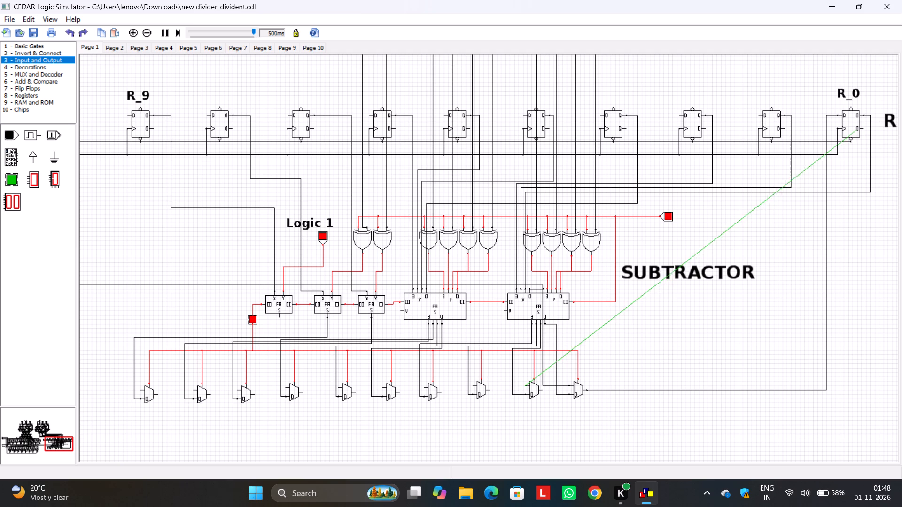
pyautogui.moveTo(859, 127); pyautogui.dragTo(865, 116)
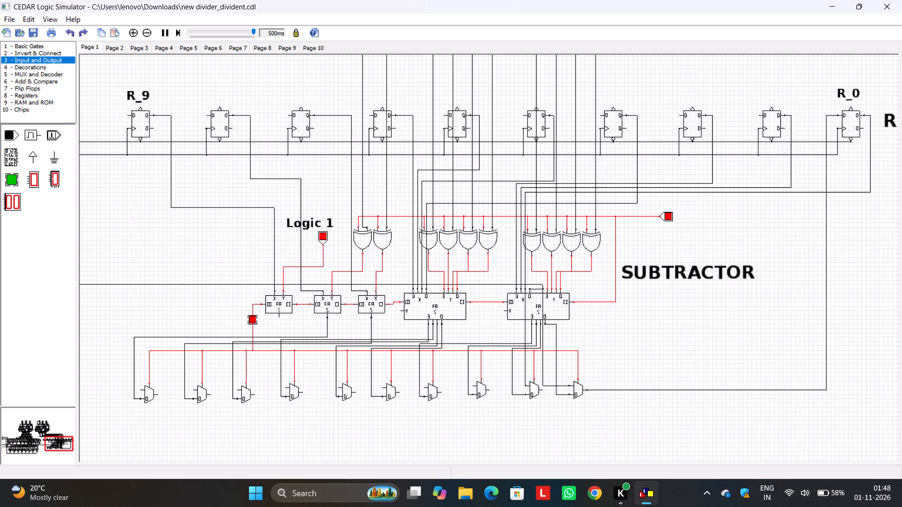
pyautogui.click(526, 368)
pyautogui.click(526, 368)
pyautogui.click(497, 376)
# Connect the third-from-right multiplexer's upper data input to the output of the flip-flop beside R_0.
pyautogui.moveTo(473, 385); pyautogui.dragTo(776, 131)
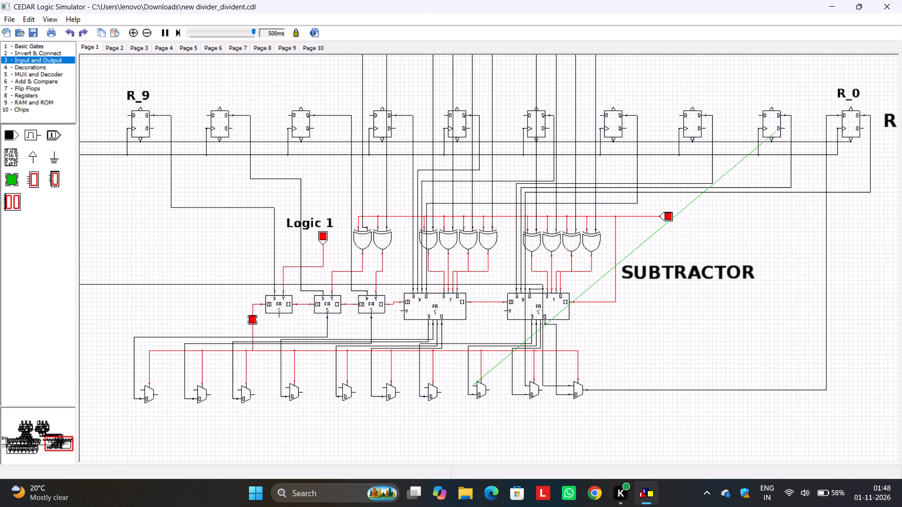
pyautogui.moveTo(776, 131); pyautogui.dragTo(786, 115)
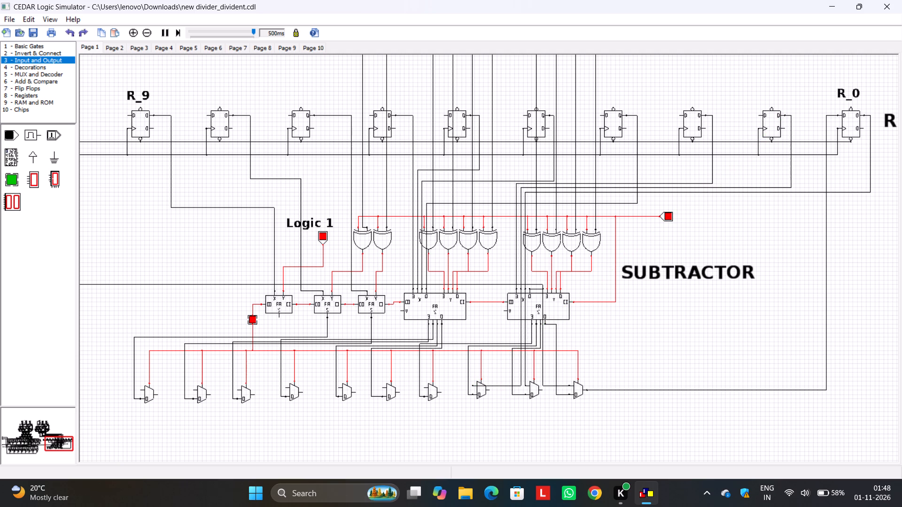
# Connect the fourth-from-right multiplexer's upper data input to the third-from-right flip-flop's output, routing the wire's horizontal run above the multiplexers.
pyautogui.moveTo(424, 385); pyautogui.dragTo(708, 123)
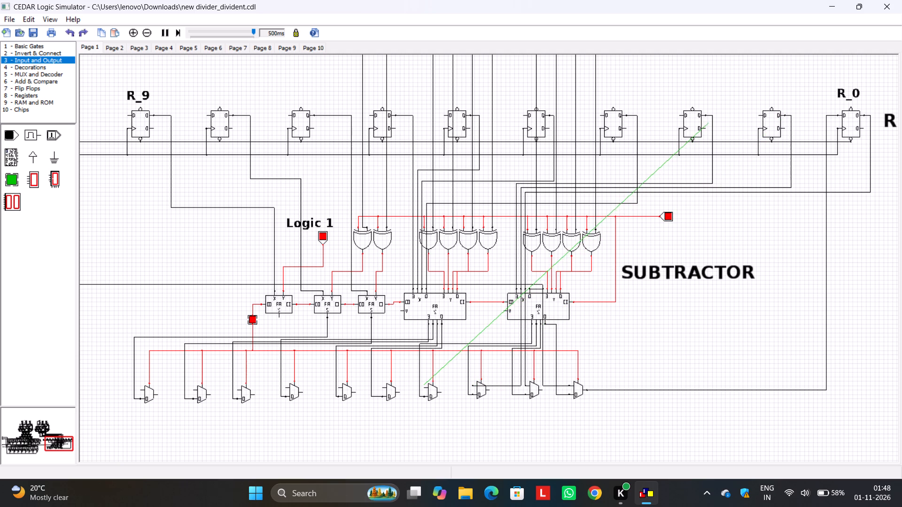
pyautogui.moveTo(708, 123); pyautogui.dragTo(706, 117)
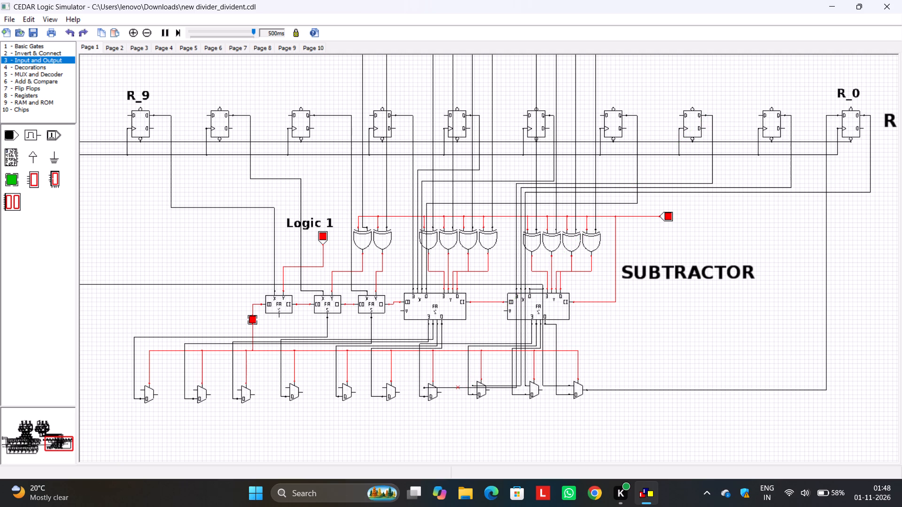
pyautogui.moveTo(458, 388); pyautogui.dragTo(464, 362)
# Raise the lower horizontal run of the wire into the third-from-right multiplexer's upper data input above the multiplexer body.
pyautogui.click(495, 384)
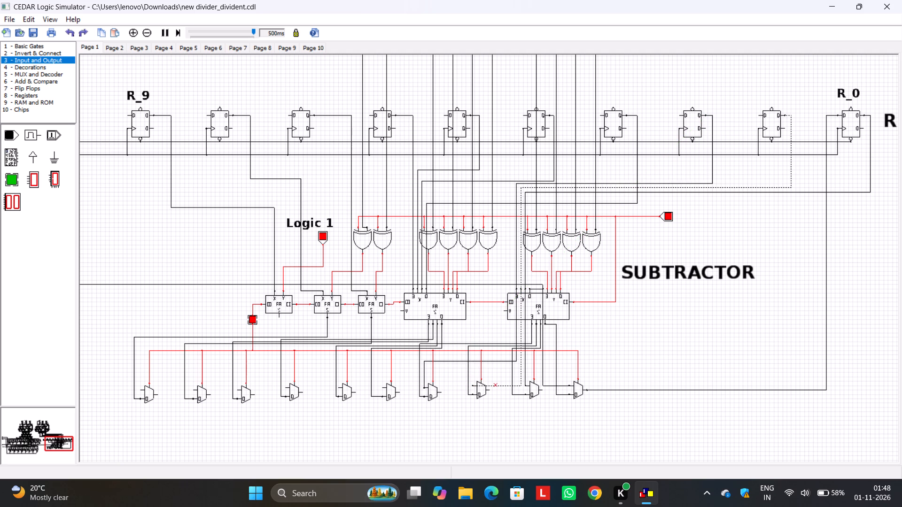
pyautogui.moveTo(496, 385); pyautogui.dragTo(495, 370)
pyautogui.click(623, 364)
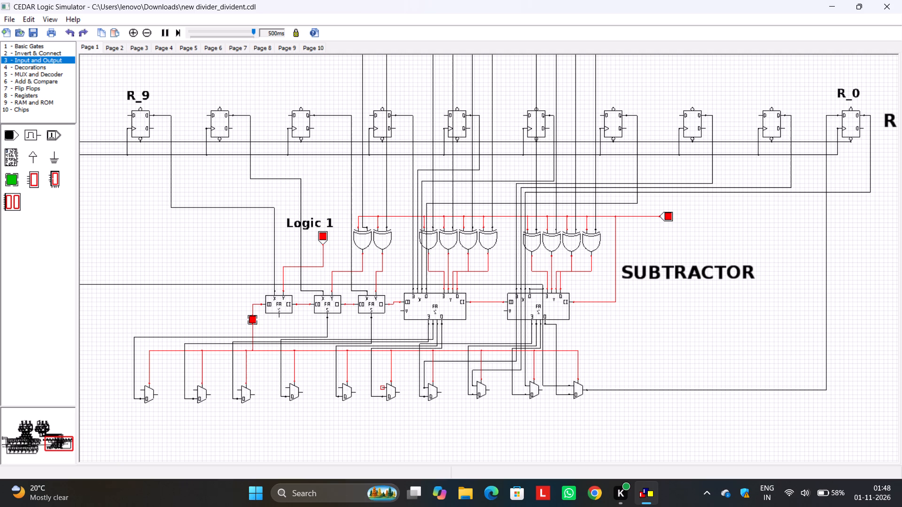
# Connect the fifth-from-right multiplexer's upper data input to the fourth-from-right flip-flop's output, routing the horizontal run above the multiplexer.
pyautogui.moveTo(383, 386); pyautogui.dragTo(630, 115)
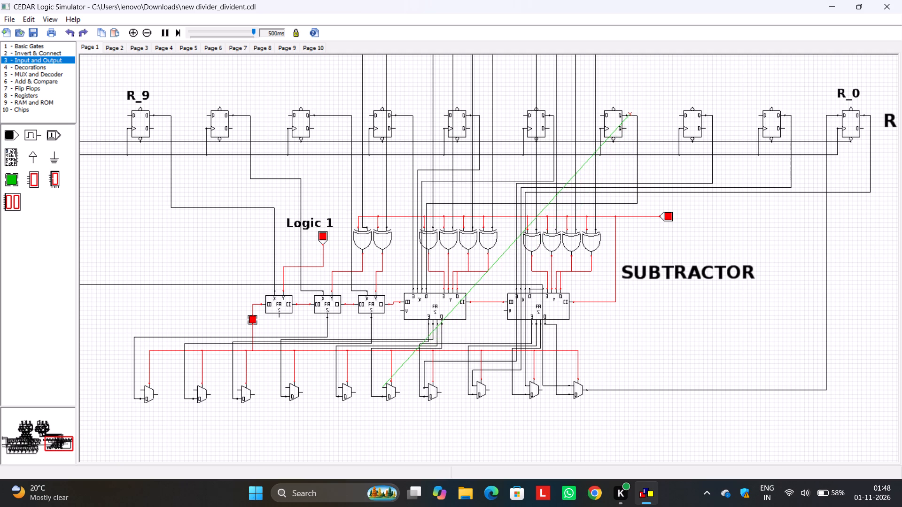
pyautogui.moveTo(630, 115); pyautogui.dragTo(628, 114)
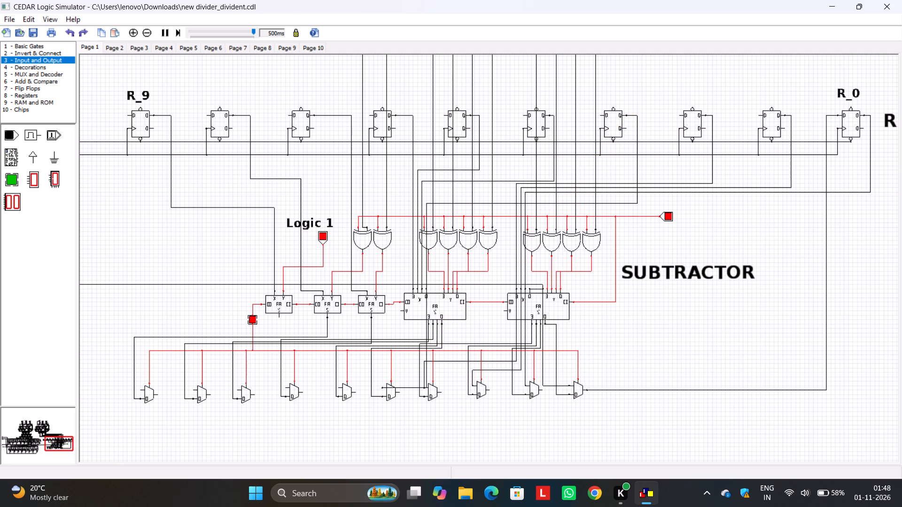
pyautogui.click(407, 387)
pyautogui.moveTo(409, 388); pyautogui.dragTo(406, 374)
pyautogui.moveTo(406, 374); pyautogui.dragTo(409, 368)
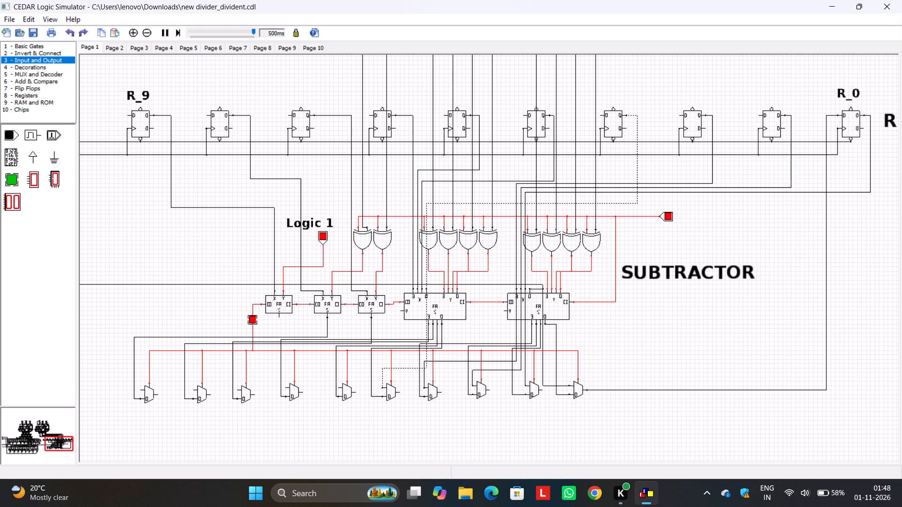
pyautogui.click(454, 375)
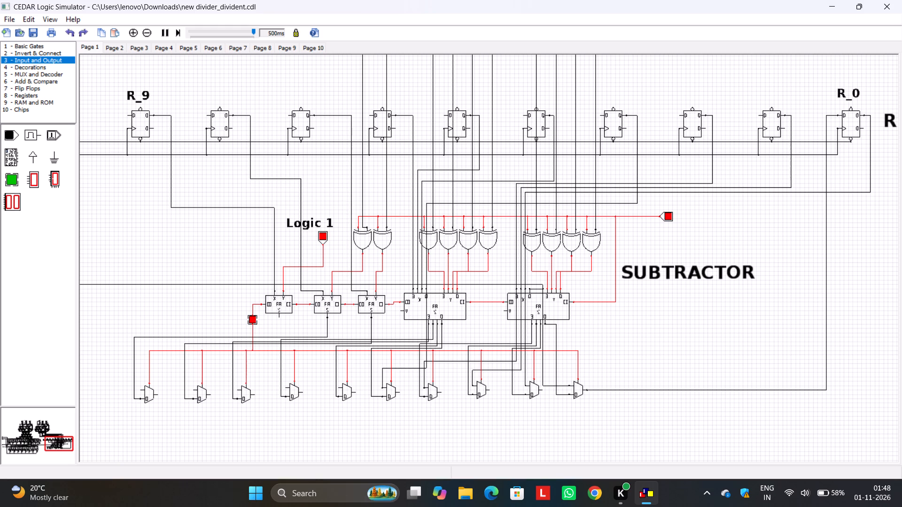
# Connect the sixth-from-right multiplexer's upper data input to the fifth-from-right flip-flop's output, routing the horizontal run above the multiplexers.
pyautogui.moveTo(339, 385); pyautogui.dragTo(476, 211)
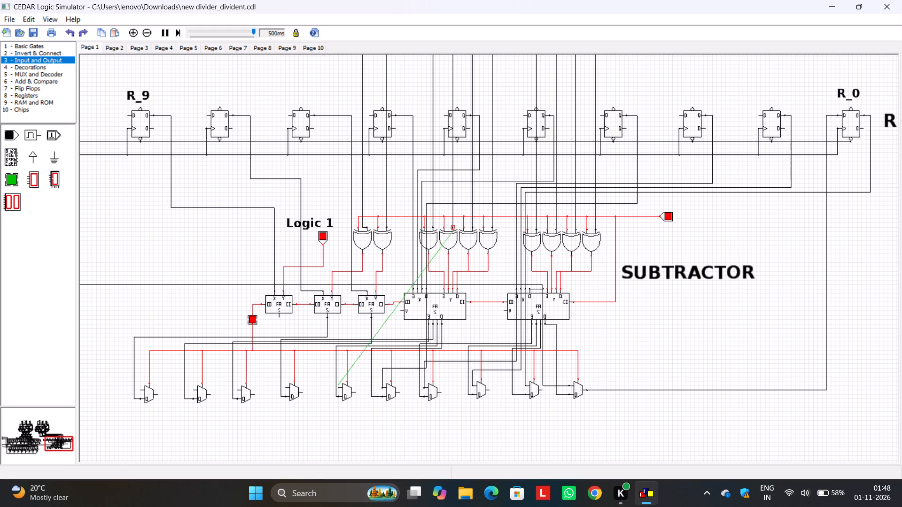
pyautogui.moveTo(476, 211); pyautogui.dragTo(551, 115)
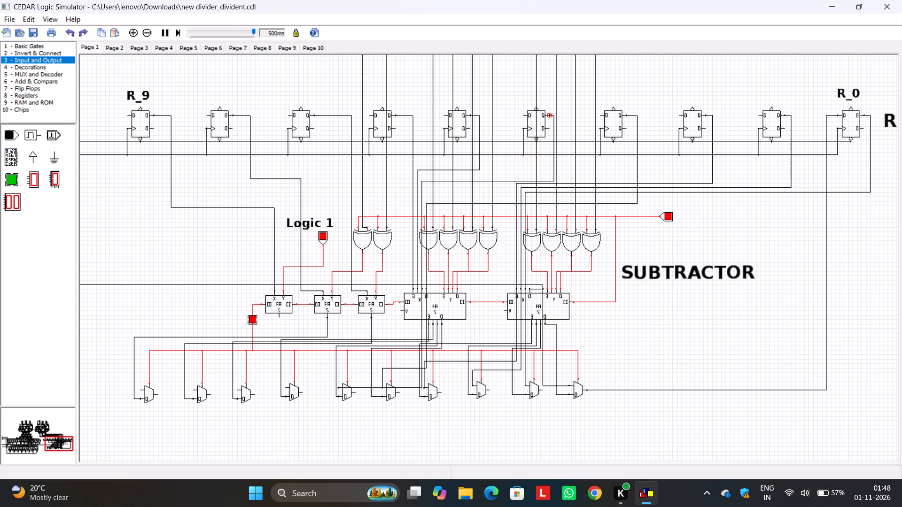
pyautogui.click(410, 388)
pyautogui.moveTo(410, 388); pyautogui.dragTo(413, 377)
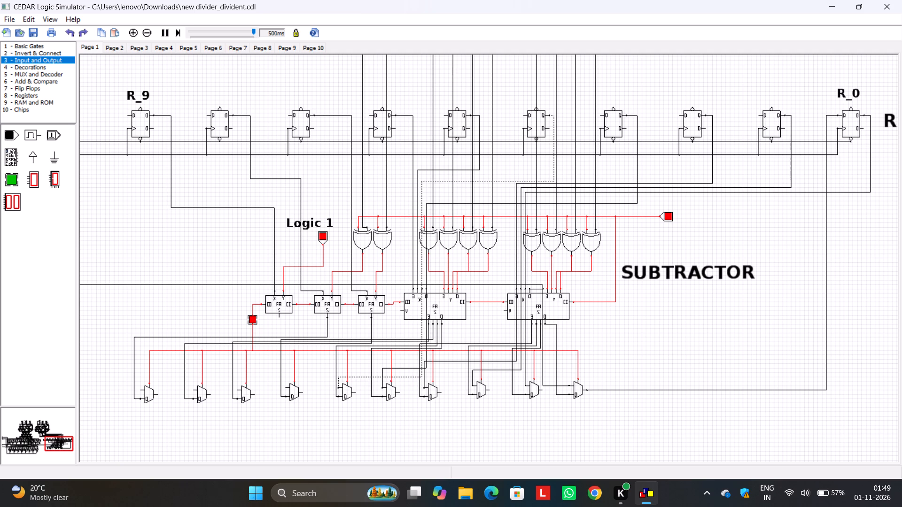
# Connect the seventh-from-right multiplexer's upper data input to the sixth-from-right flip-flop's output, routing the horizontal run above the multiplexers.
pyautogui.click(451, 373)
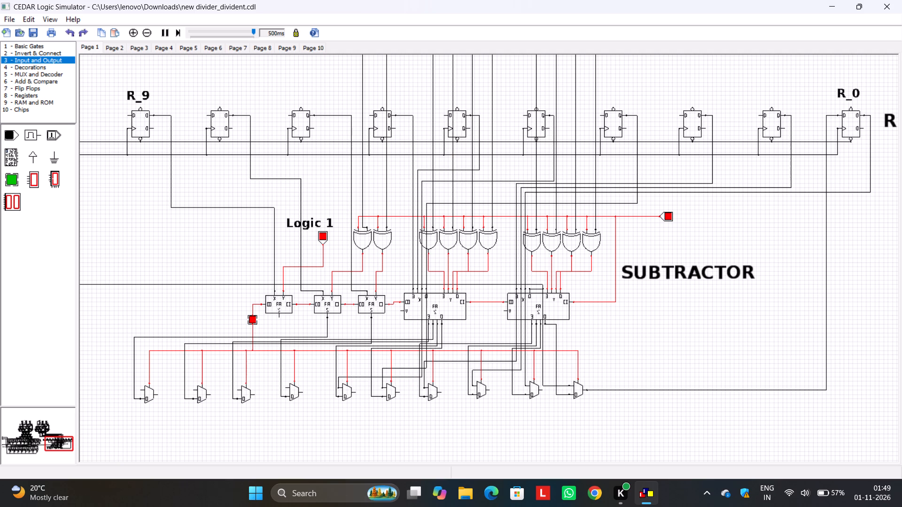
pyautogui.moveTo(286, 387); pyautogui.dragTo(467, 116)
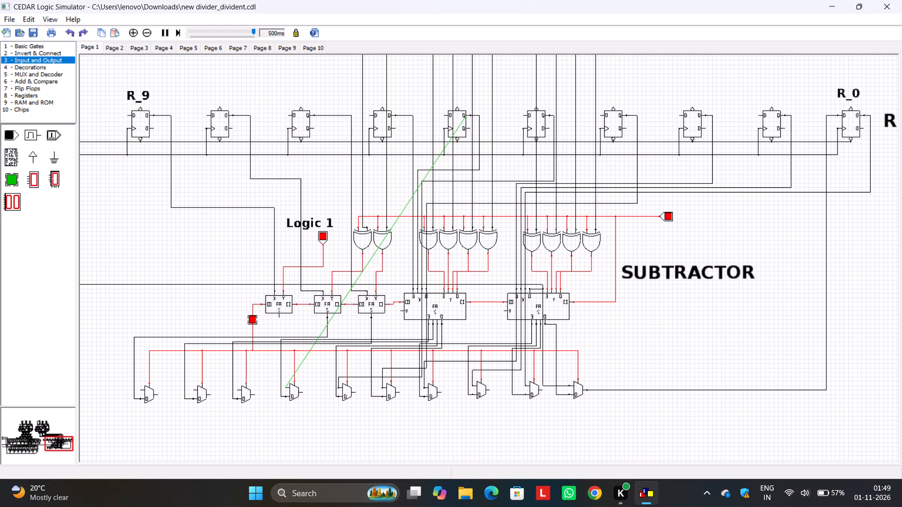
pyautogui.moveTo(467, 116); pyautogui.dragTo(468, 116)
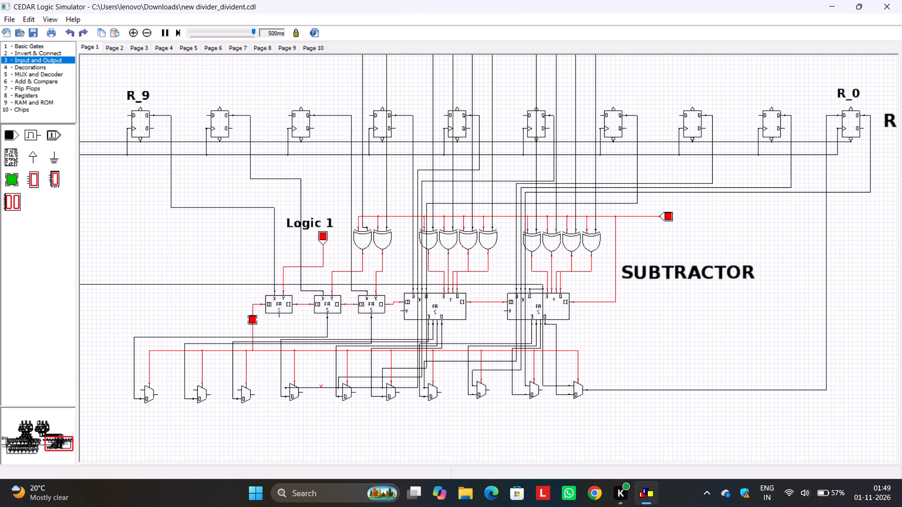
pyautogui.click(322, 388)
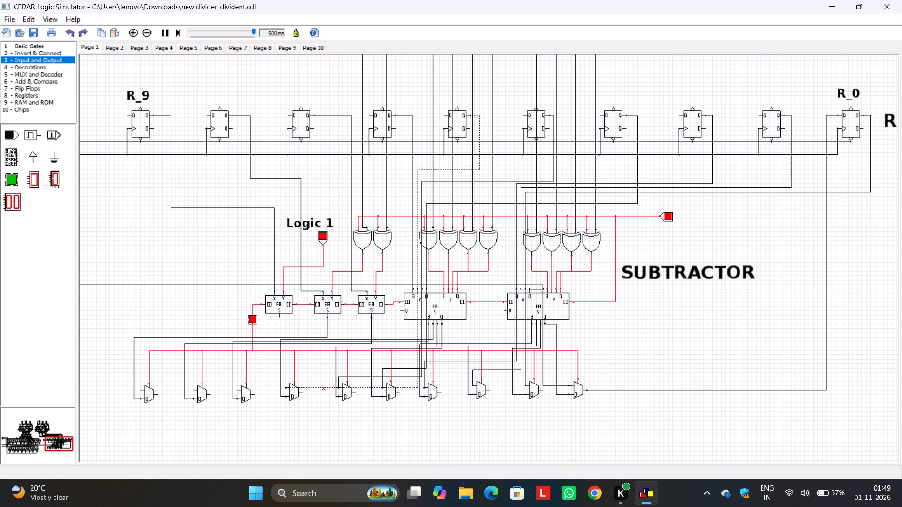
pyautogui.moveTo(323, 388); pyautogui.dragTo(342, 358)
pyautogui.click(545, 434)
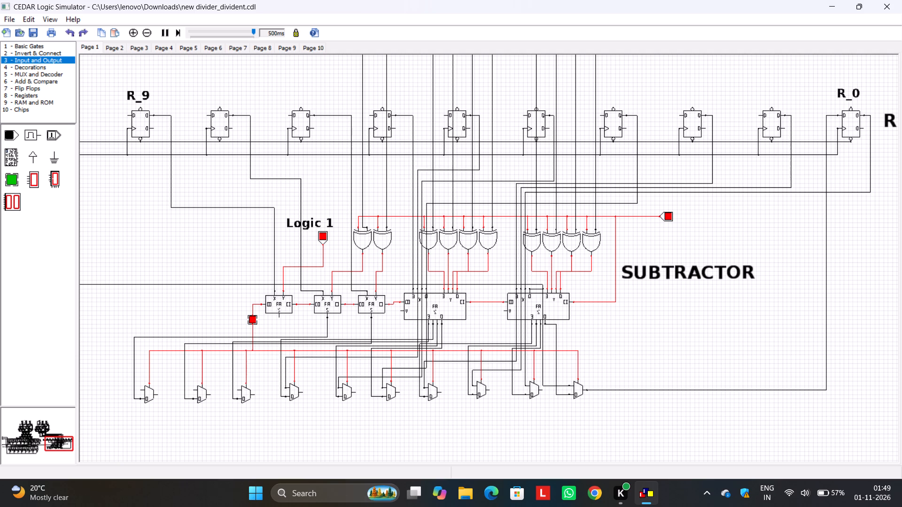
# Connect the eighth-from-right multiplexer's upper data input to the seventh-from-right flip-flop's output, routing the horizontal run above the multiplexers.
pyautogui.moveTo(429, 430); pyautogui.dragTo(511, 431, button='middle')
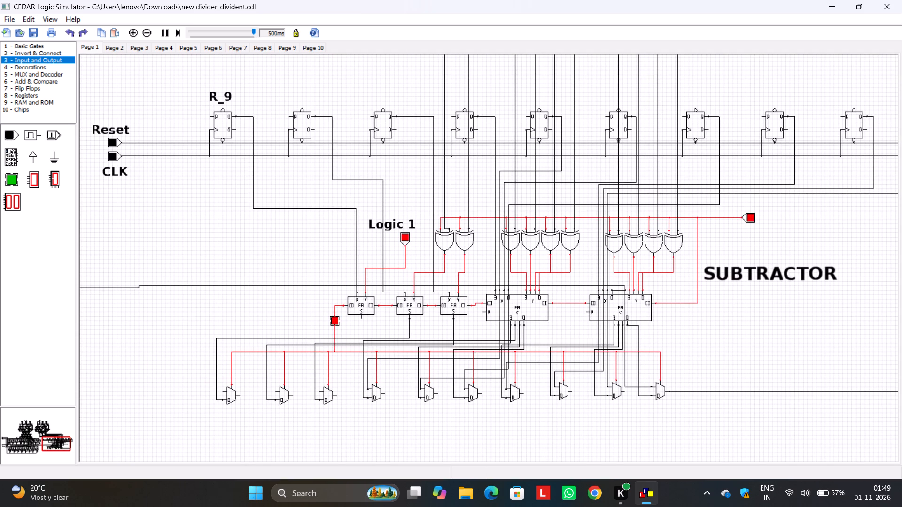
pyautogui.click(395, 358)
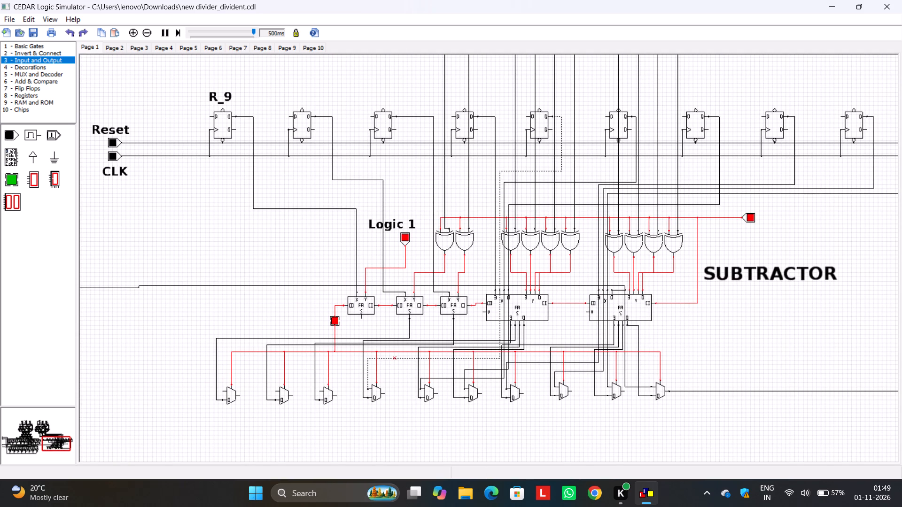
pyautogui.click(395, 358)
pyautogui.moveTo(318, 391); pyautogui.dragTo(473, 128)
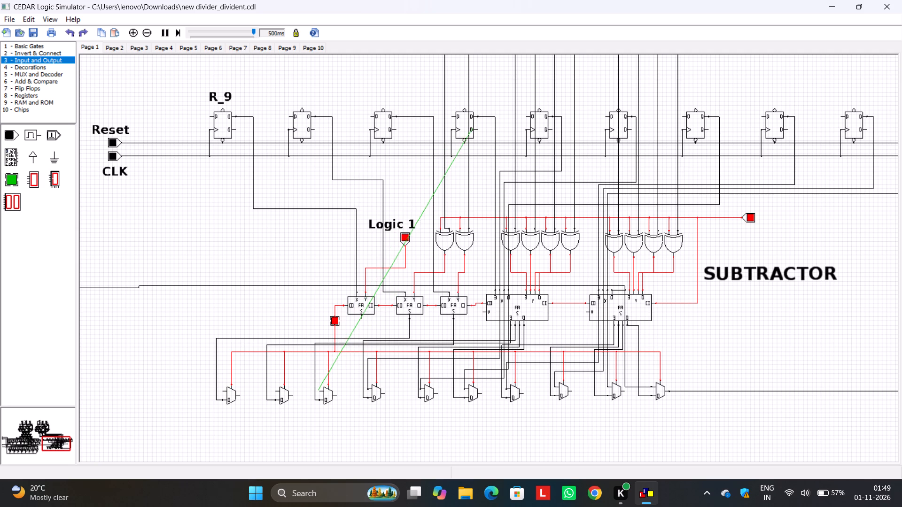
pyautogui.moveTo(473, 128); pyautogui.dragTo(479, 116)
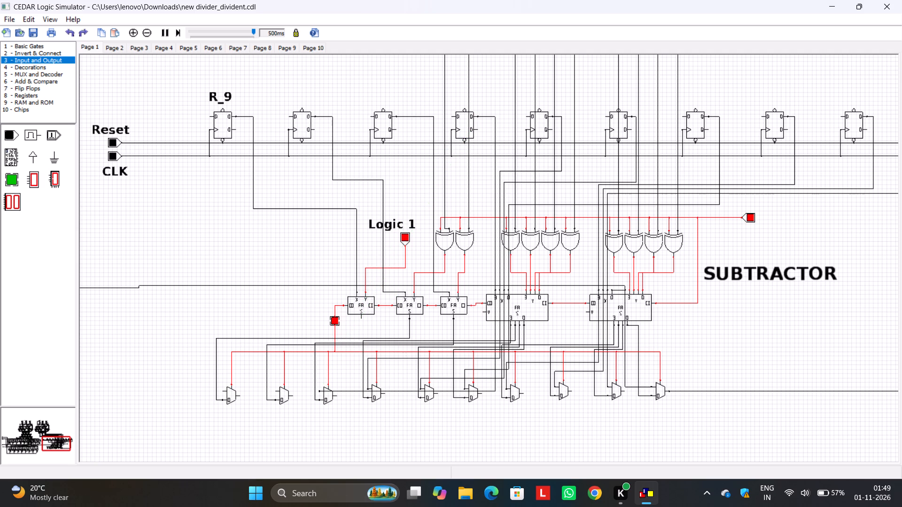
pyautogui.moveTo(393, 392); pyautogui.dragTo(399, 365)
pyautogui.click(395, 389)
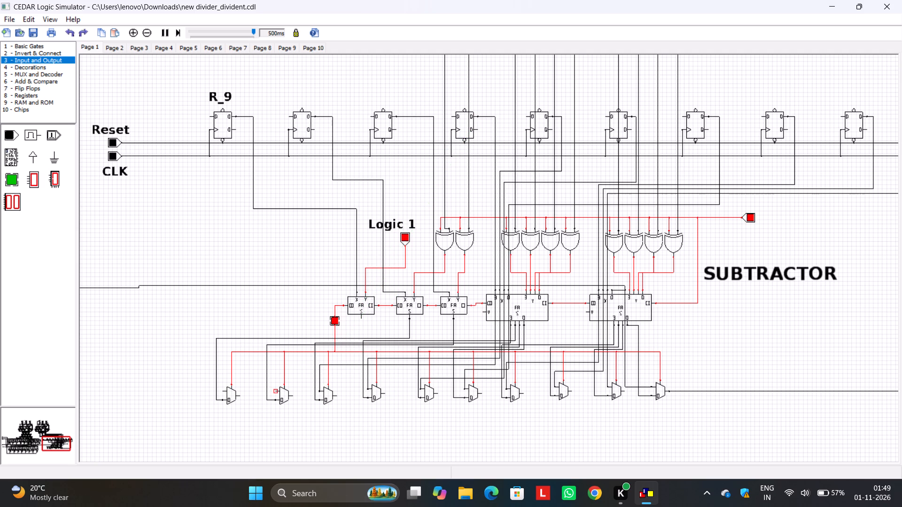
# Connect the ninth-from-right multiplexer's upper data input to the eighth-from-right flip-flop's output, routing the horizontal run above the multiplexers.
pyautogui.moveTo(277, 392); pyautogui.dragTo(397, 116)
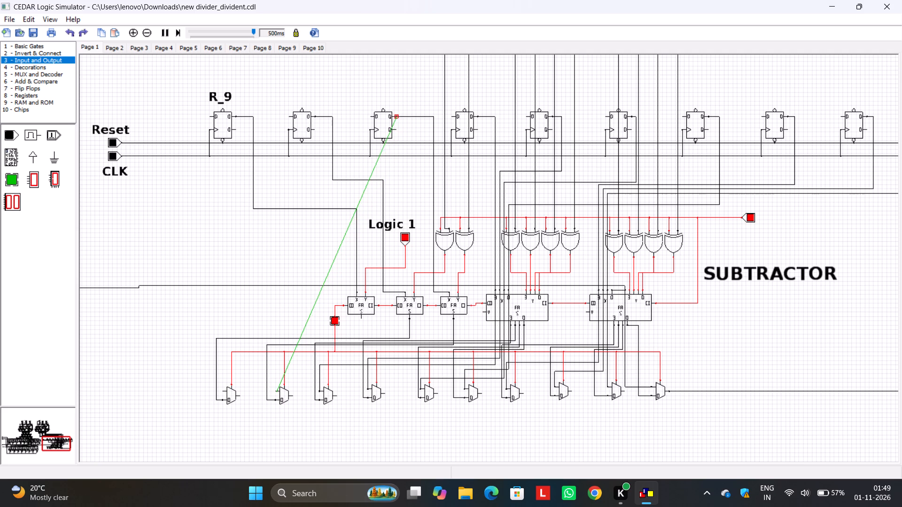
pyautogui.moveTo(397, 116); pyautogui.dragTo(397, 116)
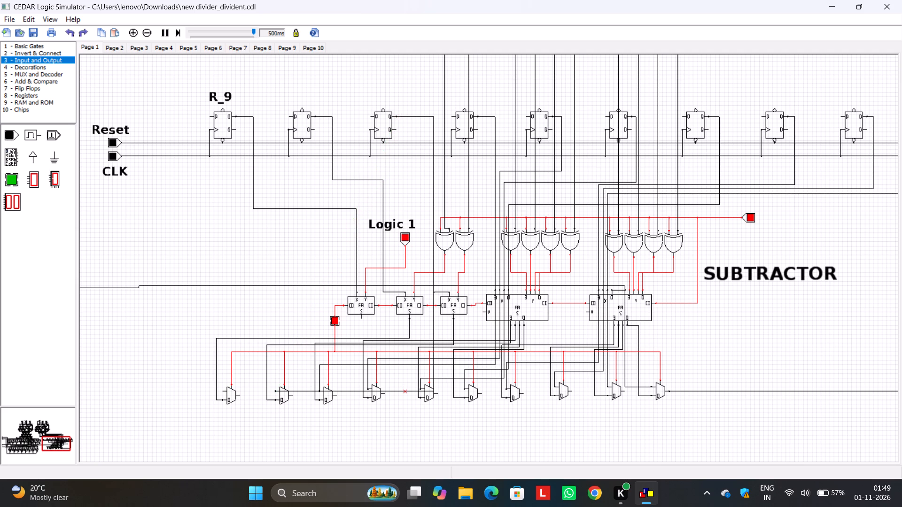
pyautogui.moveTo(405, 392); pyautogui.dragTo(409, 370)
pyautogui.click(394, 382)
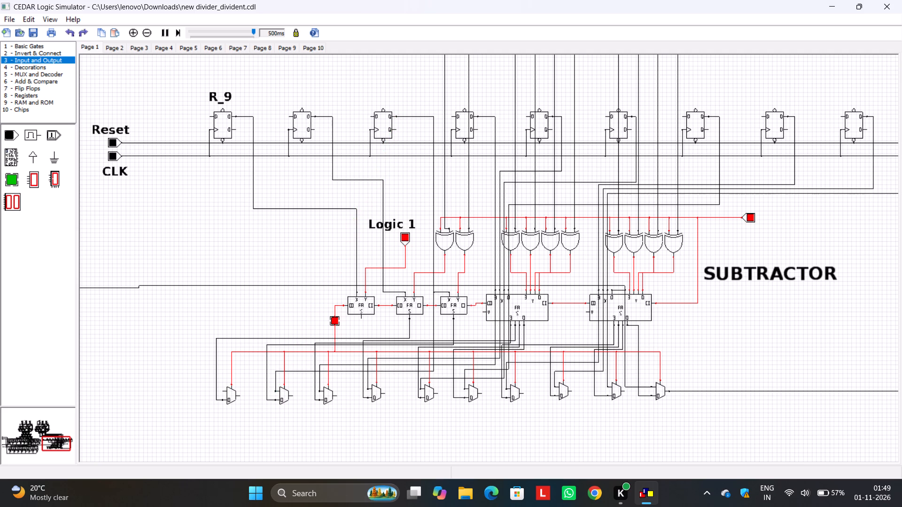
# Connect the leftmost multiplexer's upper data input to the second-from-left flip-flop's output, routing the horizontal run just above the red select line.
pyautogui.moveTo(224, 391); pyautogui.dragTo(307, 176)
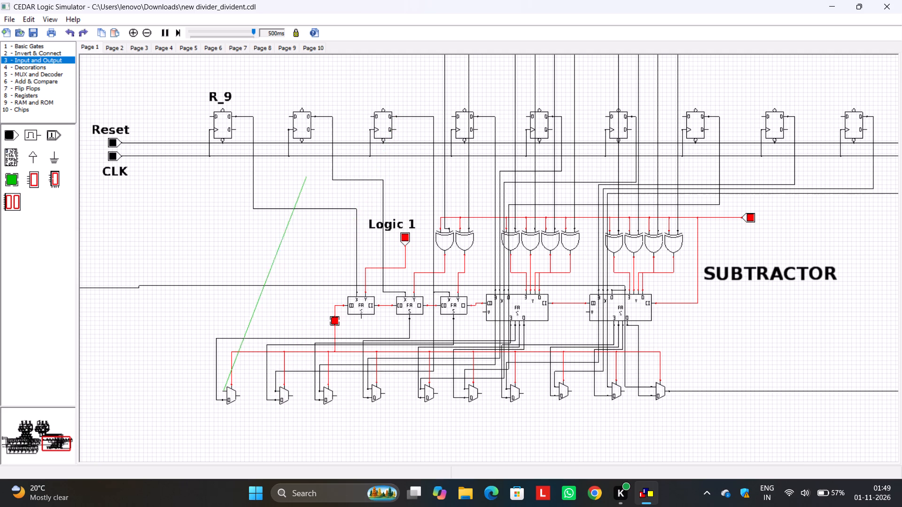
pyautogui.moveTo(307, 176); pyautogui.dragTo(314, 116)
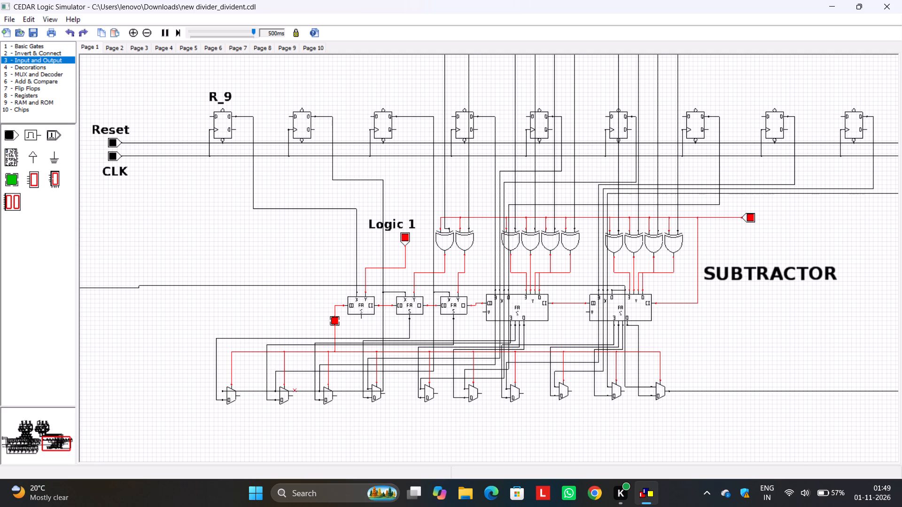
pyautogui.click(296, 392)
pyautogui.click(296, 392)
pyautogui.moveTo(296, 392); pyautogui.dragTo(309, 369)
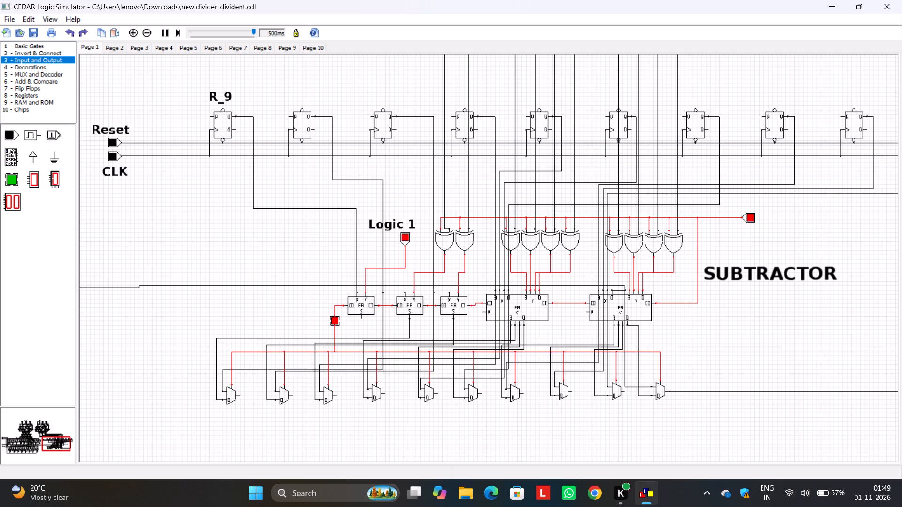
pyautogui.moveTo(309, 369); pyautogui.dragTo(316, 348)
pyautogui.click(293, 320)
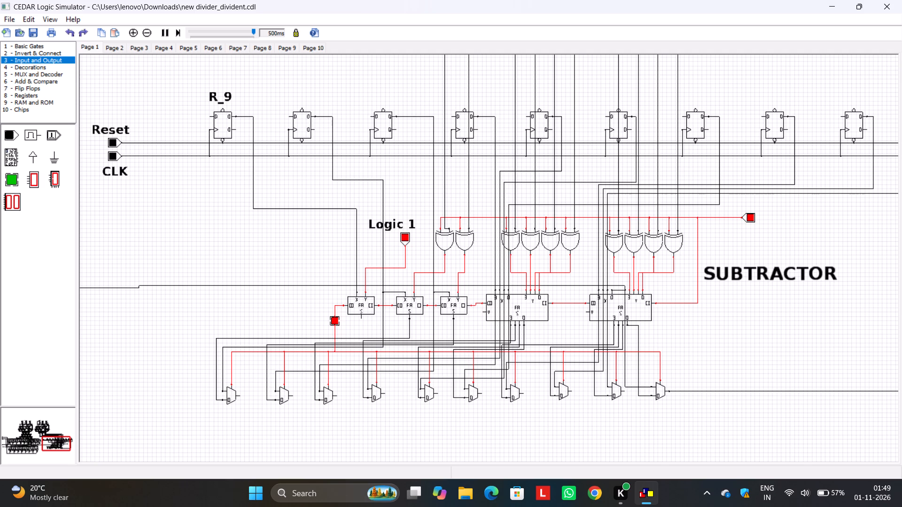
# Connect the second-from-right multiplexer's output to the second-from-right flip-flop's data input, routing below the multiplexers and up beside that flip-flop.
pyautogui.moveTo(745, 355); pyautogui.dragTo(652, 381, button='middle')
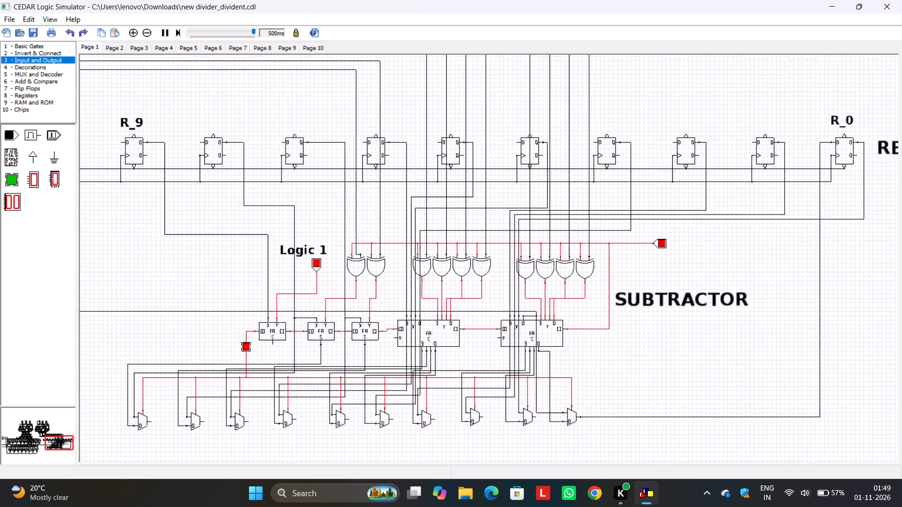
pyautogui.moveTo(652, 381); pyautogui.dragTo(629, 388, button='middle')
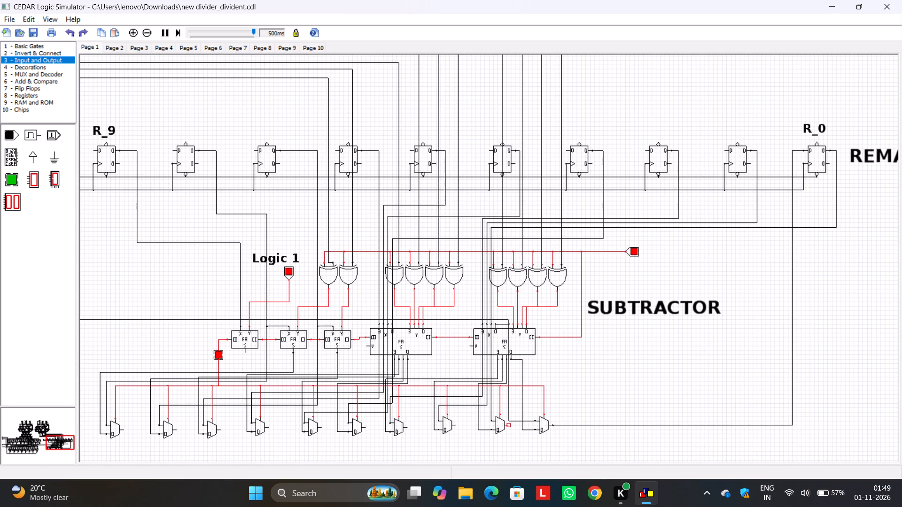
pyautogui.moveTo(508, 427); pyautogui.dragTo(726, 150)
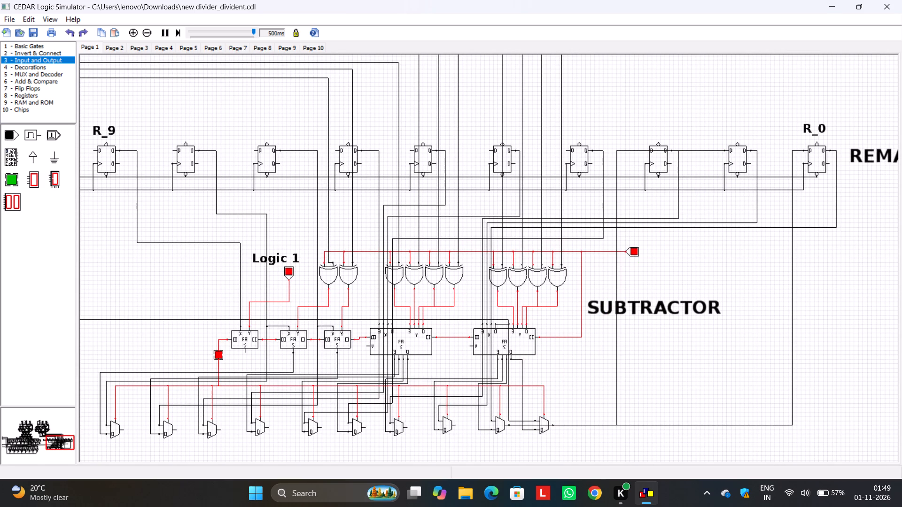
pyautogui.moveTo(617, 395); pyautogui.dragTo(644, 394)
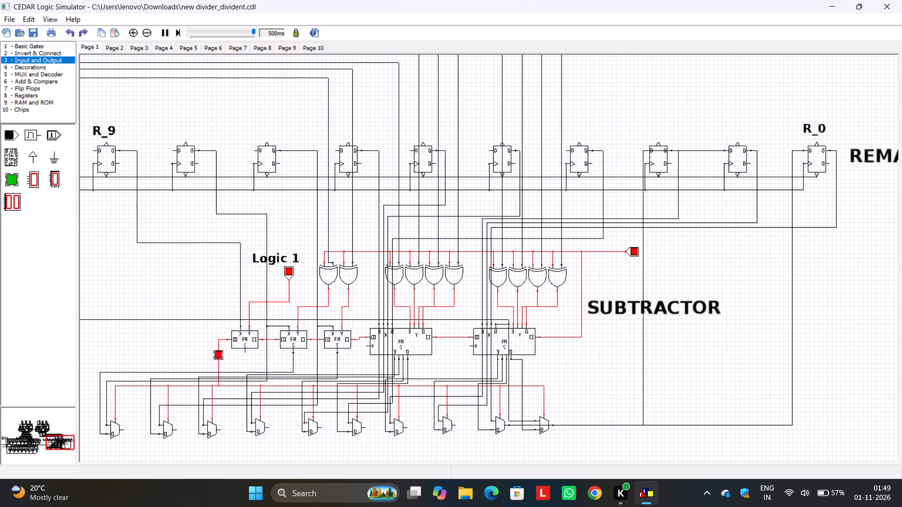
pyautogui.moveTo(644, 394); pyautogui.dragTo(700, 390)
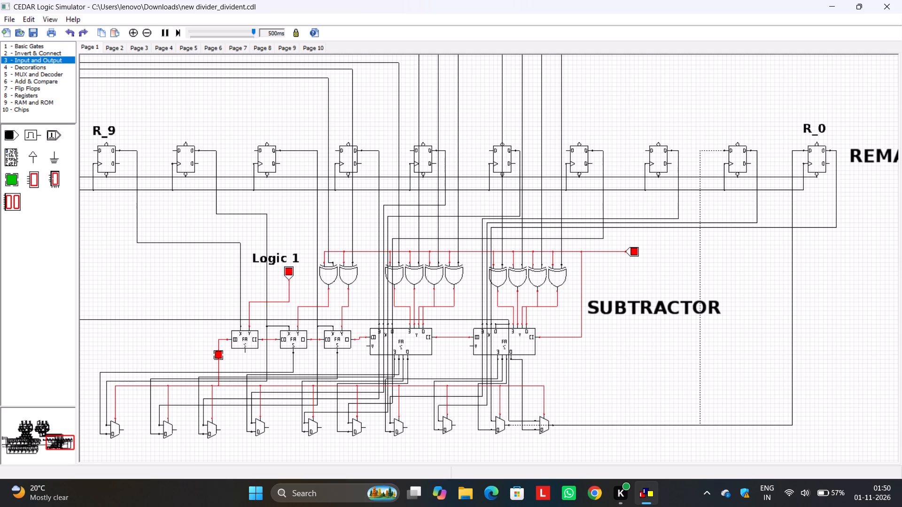
pyautogui.moveTo(514, 425); pyautogui.dragTo(520, 439)
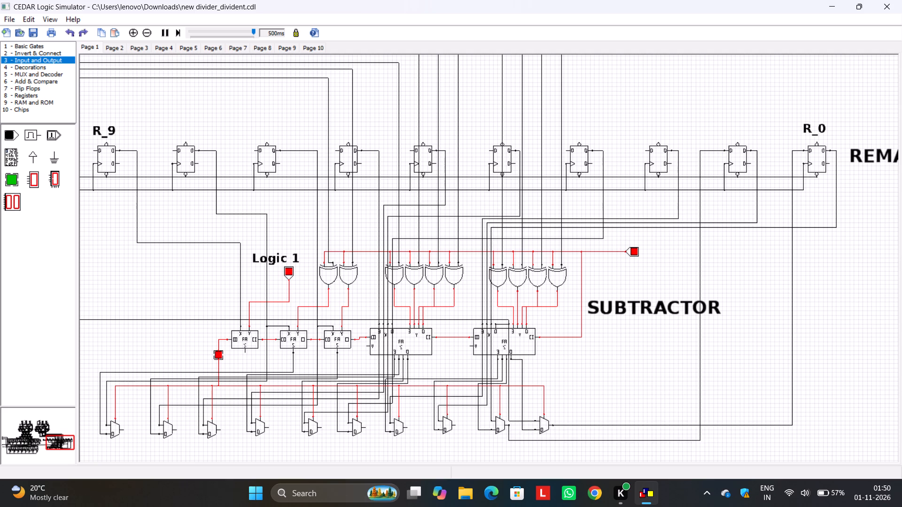
pyautogui.moveTo(520, 439); pyautogui.dragTo(520, 440)
pyautogui.click(625, 395)
# Connect the third-from-right multiplexer's output to the third-from-right flip-flop's data input, routing below the multiplexers and up beside that flip-flop.
pyautogui.moveTo(625, 393); pyautogui.dragTo(695, 355, button='middle')
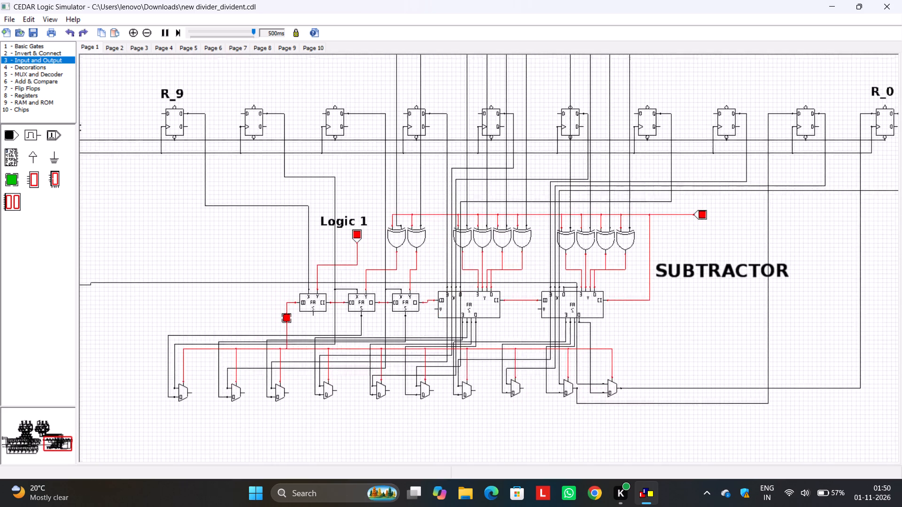
pyautogui.moveTo(695, 355); pyautogui.dragTo(697, 353, button='middle')
pyautogui.moveTo(527, 386); pyautogui.dragTo(616, 330)
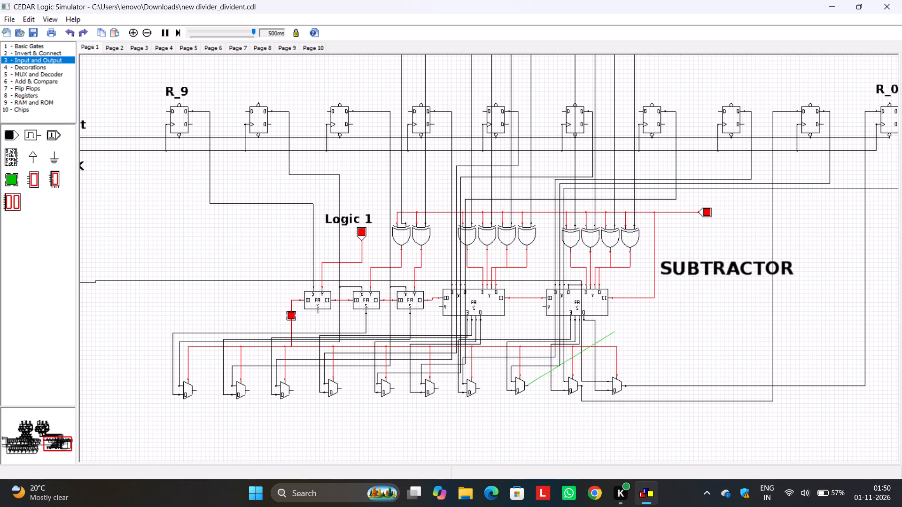
pyautogui.moveTo(616, 330); pyautogui.dragTo(717, 110)
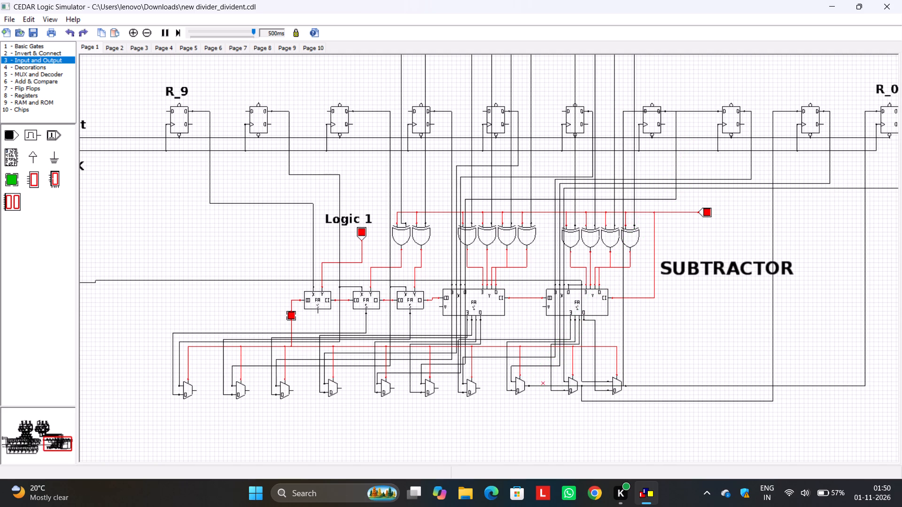
pyautogui.moveTo(543, 385); pyautogui.dragTo(549, 420)
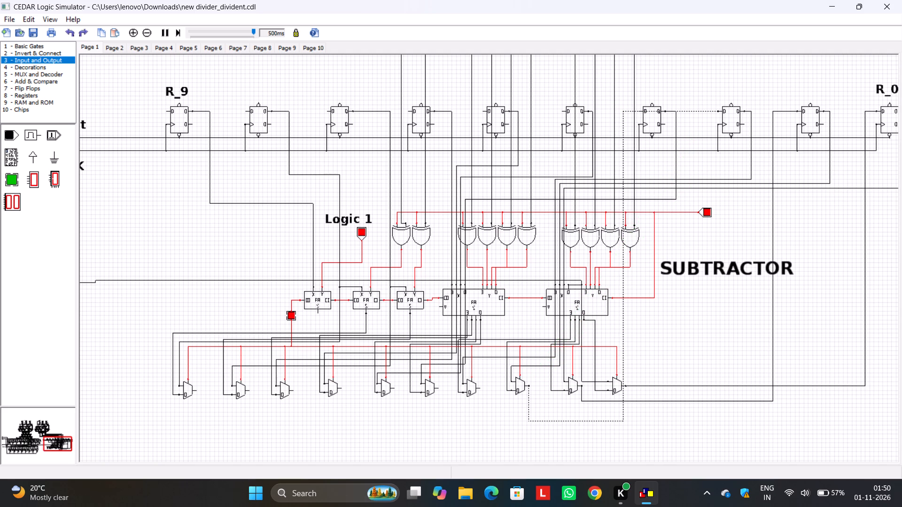
pyautogui.moveTo(623, 319); pyautogui.dragTo(700, 327)
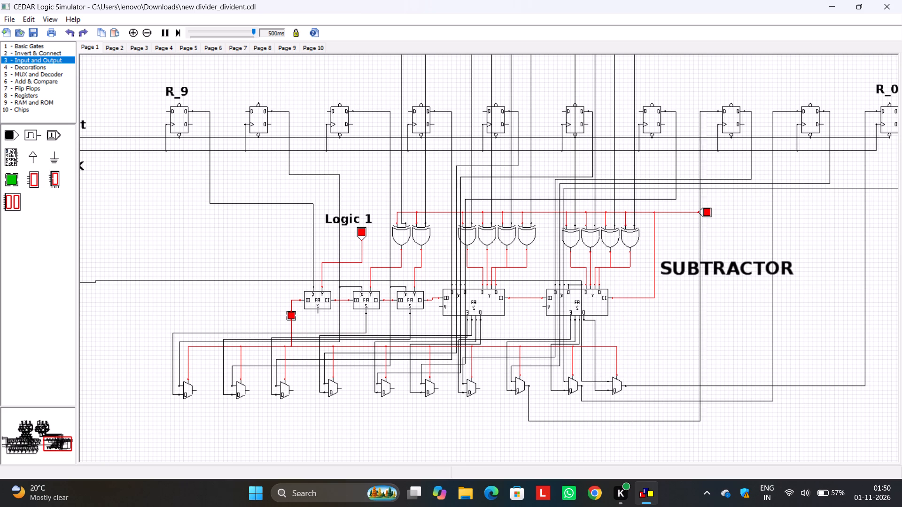
pyautogui.moveTo(700, 327); pyautogui.dragTo(693, 328)
pyautogui.click(726, 329)
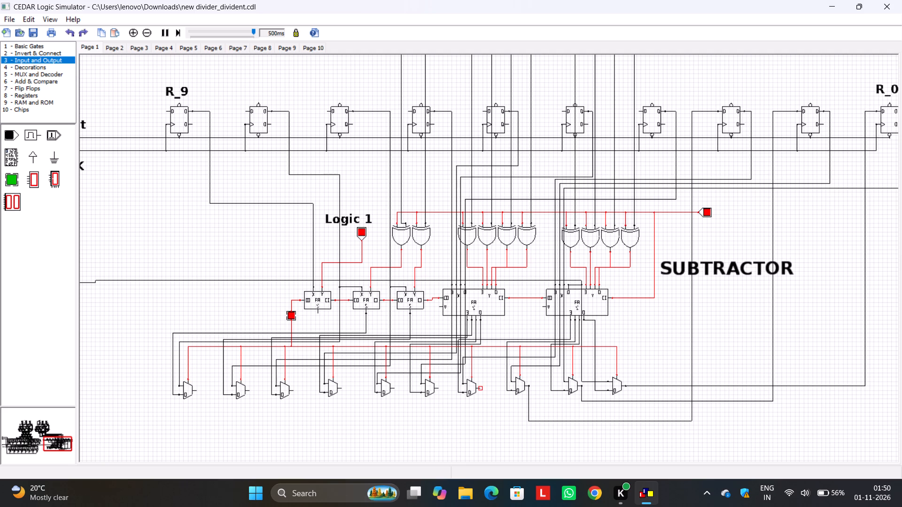
# Connect the fourth-from-right multiplexer's output to the fourth-from-right flip-flop's data input, routing below the multiplexers and up beside that flip-flop.
pyautogui.moveTo(478, 390); pyautogui.dragTo(636, 109)
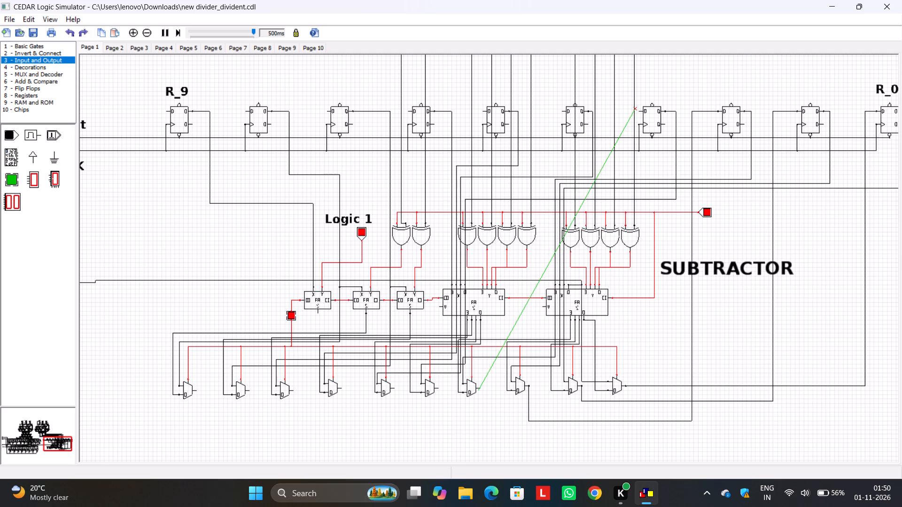
pyautogui.moveTo(636, 109); pyautogui.dragTo(638, 109)
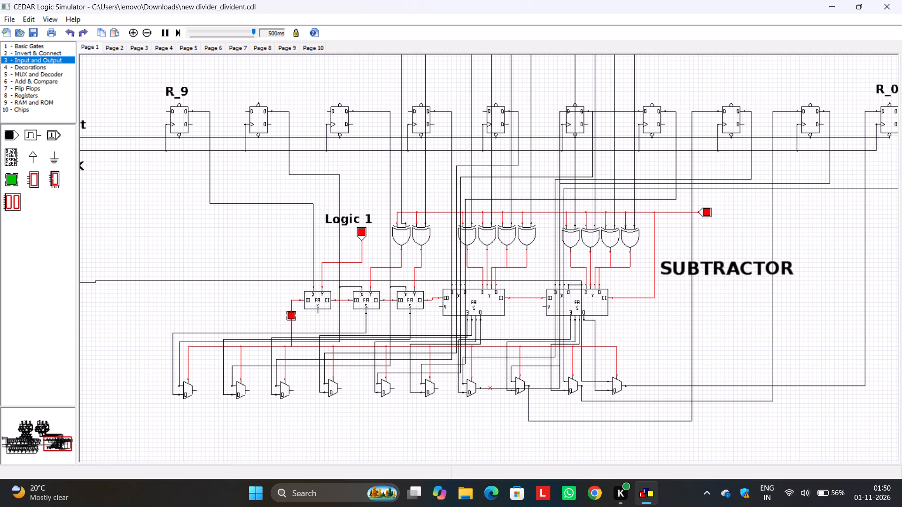
pyautogui.moveTo(490, 388); pyautogui.dragTo(505, 417)
pyautogui.moveTo(505, 417); pyautogui.dragTo(506, 416)
pyautogui.moveTo(560, 404); pyautogui.dragTo(571, 403)
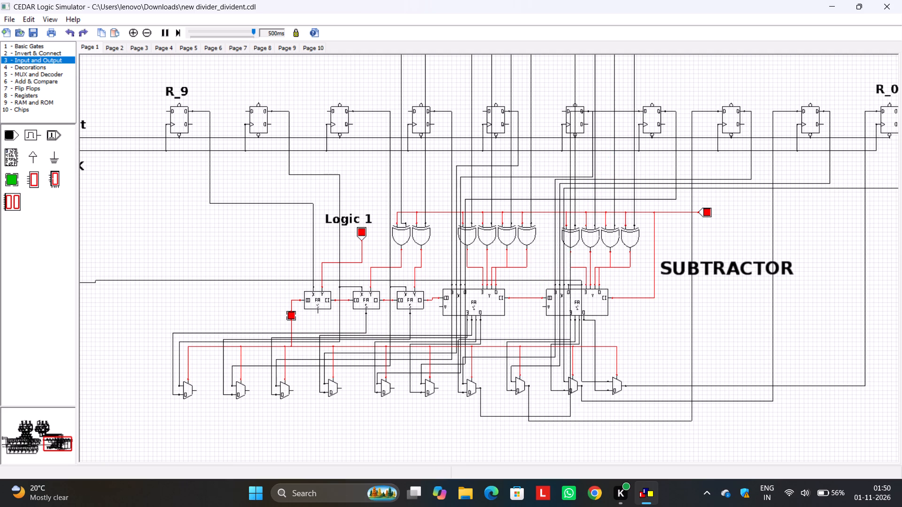
pyautogui.moveTo(571, 403); pyautogui.dragTo(630, 402)
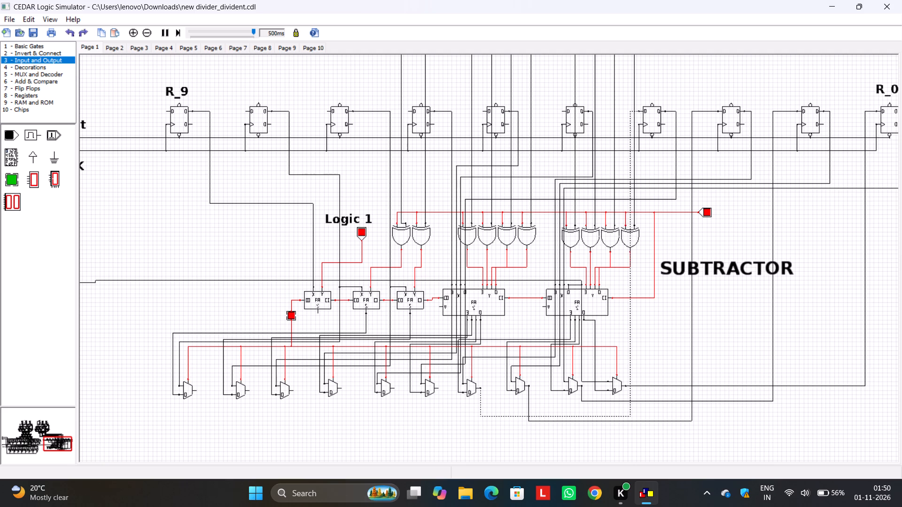
pyautogui.click(629, 374)
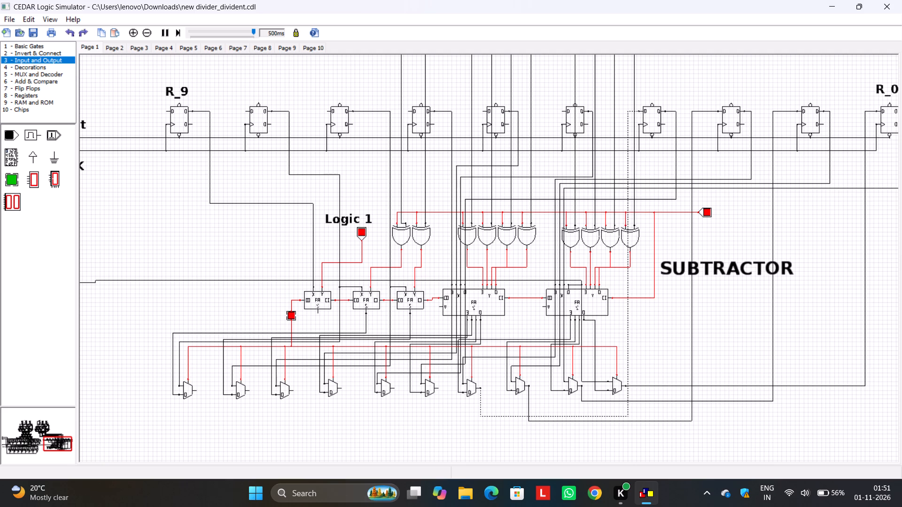
pyautogui.click(648, 351)
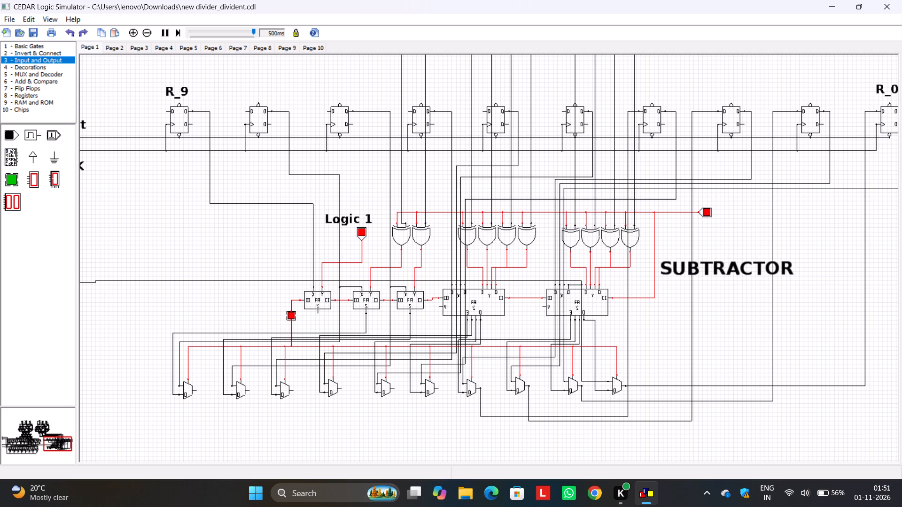
# Connect the fifth-from-right multiplexer's output to the fifth-from-right flip-flop's data input, routing below the multiplexers and up just beyond the middle XOR group.
pyautogui.moveTo(439, 389); pyautogui.dragTo(564, 122)
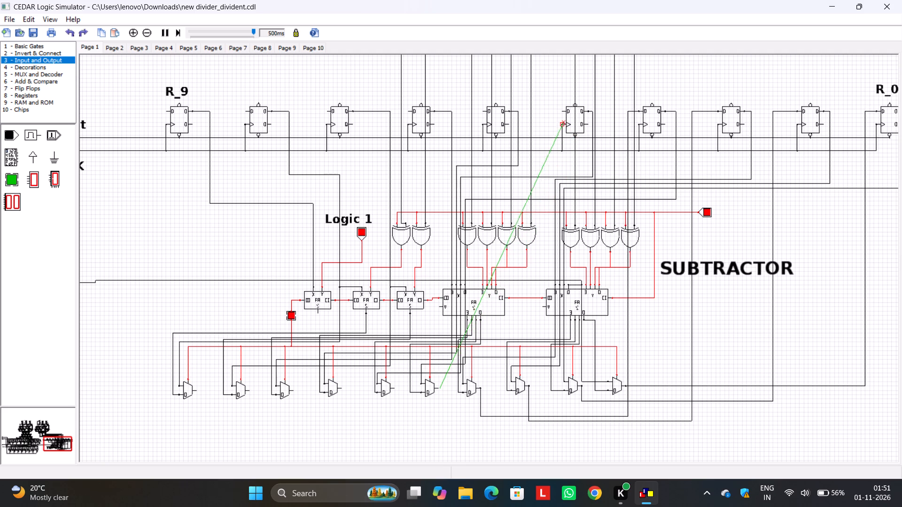
pyautogui.moveTo(564, 122); pyautogui.dragTo(562, 111)
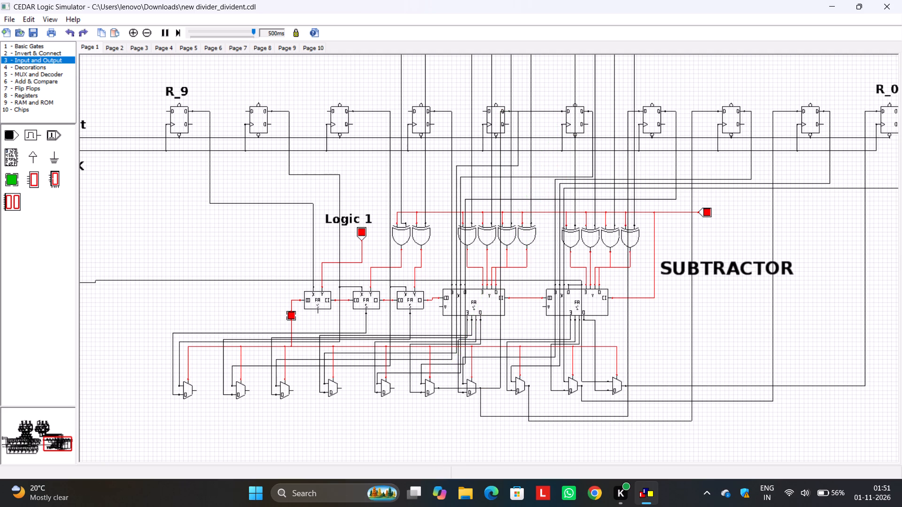
pyautogui.moveTo(491, 387); pyautogui.dragTo(493, 425)
pyautogui.moveTo(493, 425); pyautogui.dragTo(501, 410)
pyautogui.moveTo(502, 401); pyautogui.dragTo(513, 398)
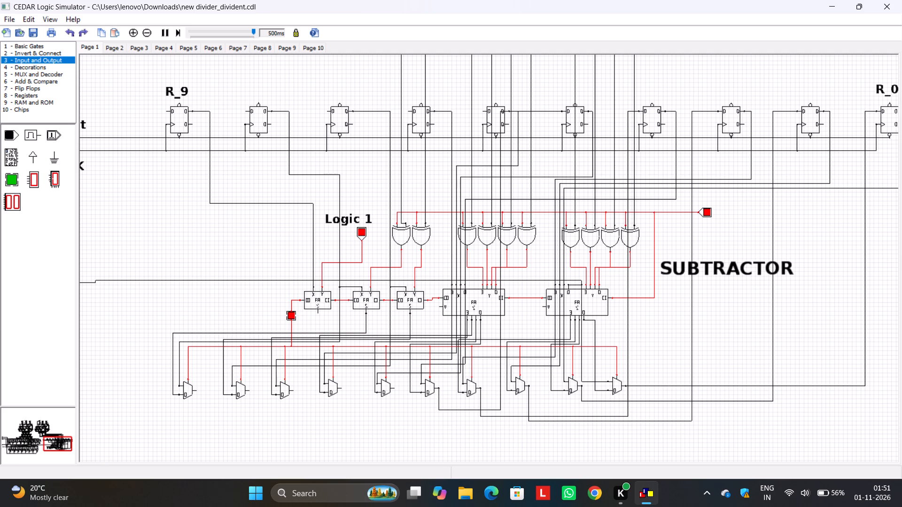
pyautogui.moveTo(513, 398); pyautogui.dragTo(538, 399)
pyautogui.moveTo(501, 398); pyautogui.dragTo(542, 404)
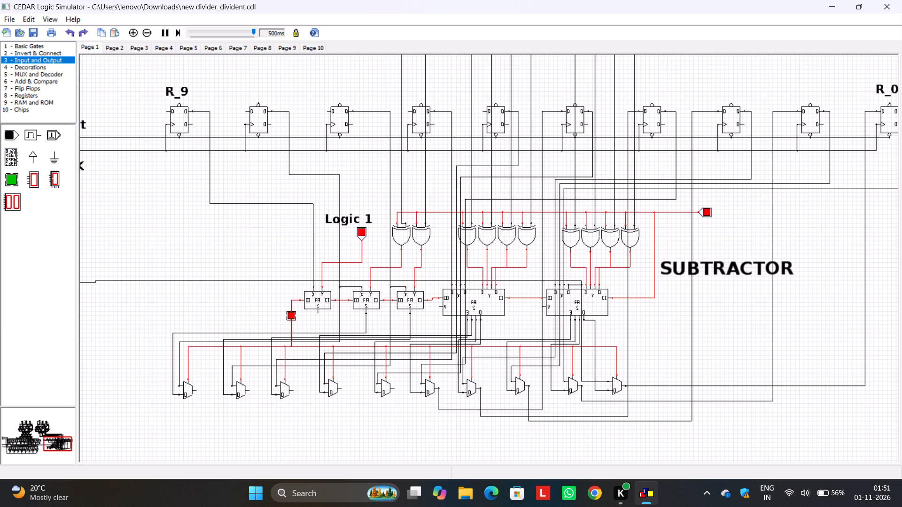
pyautogui.moveTo(542, 404); pyautogui.dragTo(536, 402)
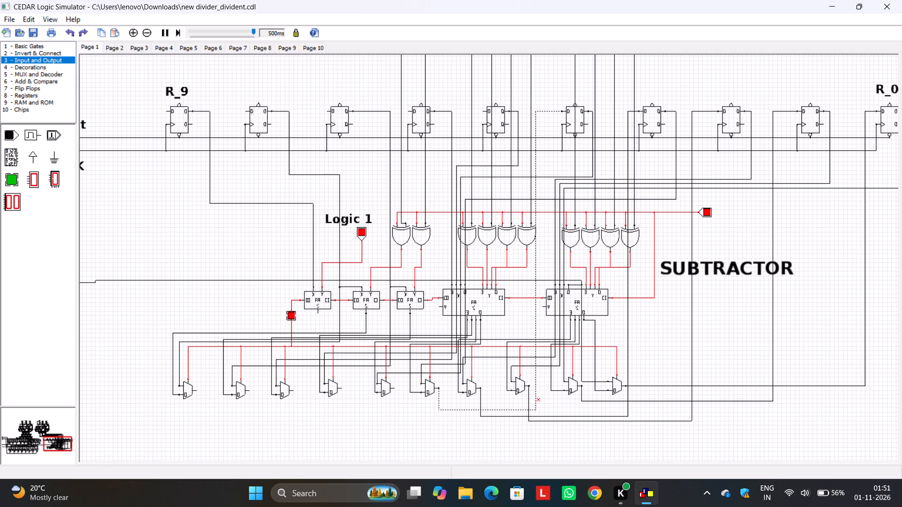
pyautogui.click(544, 399)
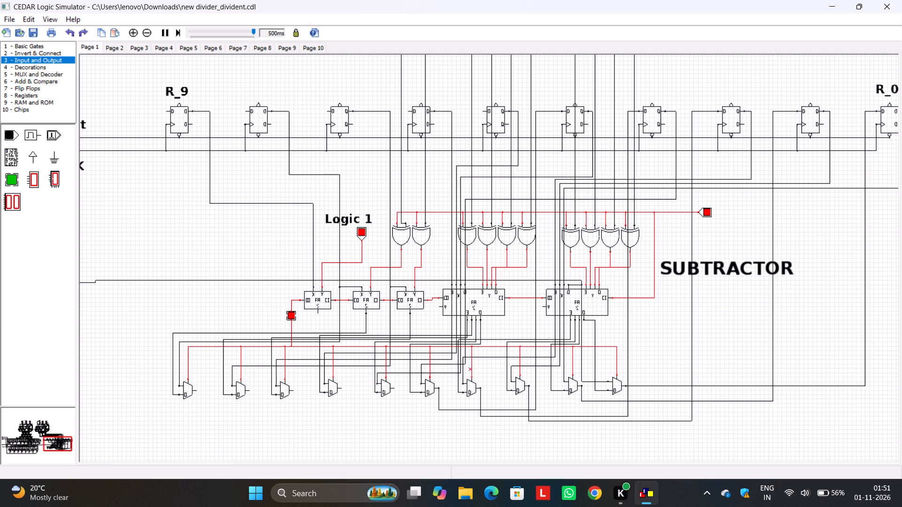
# Connect the sixth-from-right multiplexer's output to the sixth-from-right flip-flop's data input, routing below the multiplexers and up beside that flip-flop.
pyautogui.moveTo(396, 389); pyautogui.dragTo(479, 164)
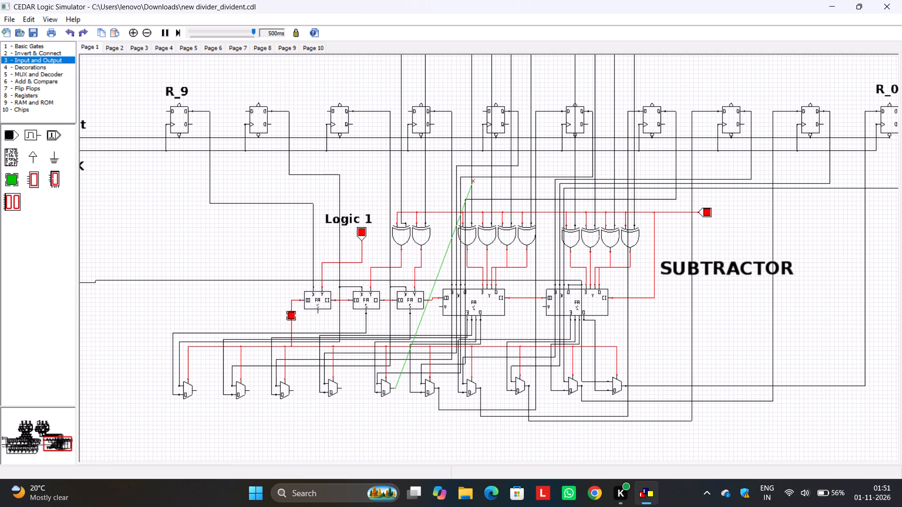
pyautogui.moveTo(479, 164); pyautogui.dragTo(482, 112)
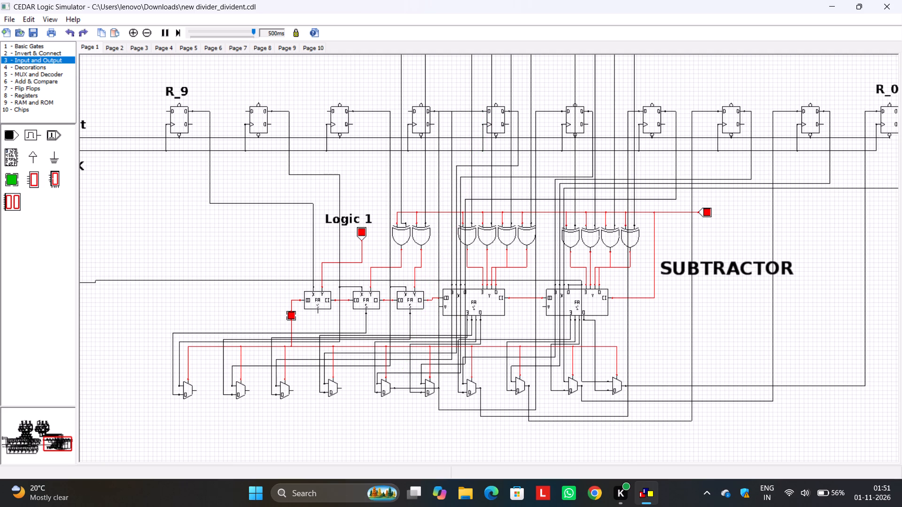
pyautogui.moveTo(403, 388); pyautogui.dragTo(406, 420)
pyautogui.moveTo(406, 420); pyautogui.dragTo(420, 419)
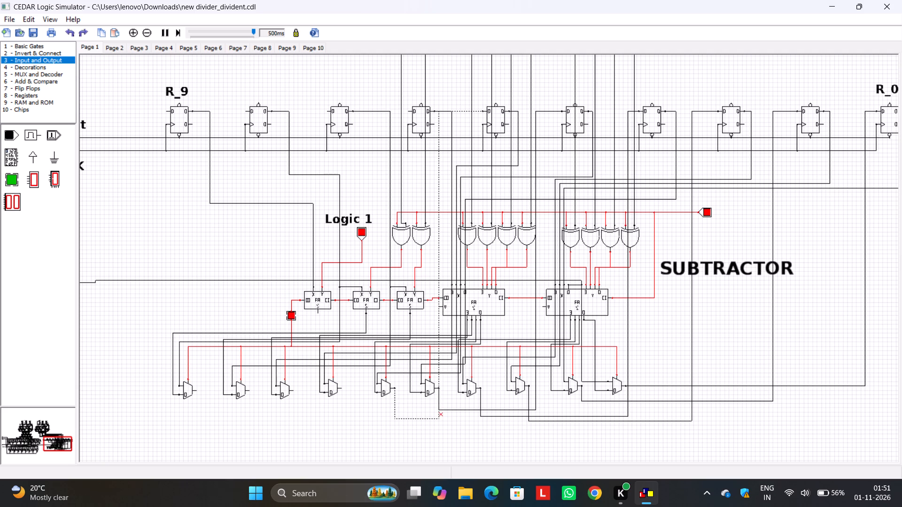
pyautogui.moveTo(440, 415); pyautogui.dragTo(451, 418)
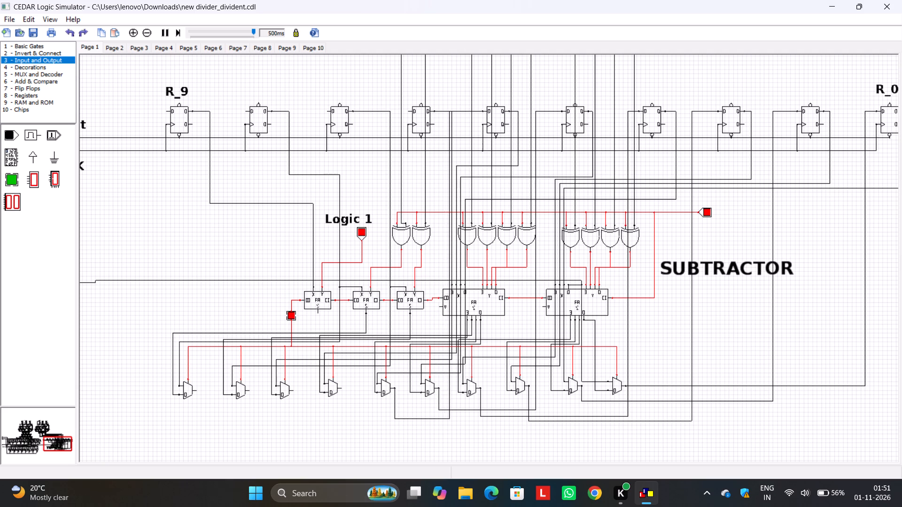
pyautogui.moveTo(451, 418); pyautogui.dragTo(473, 416)
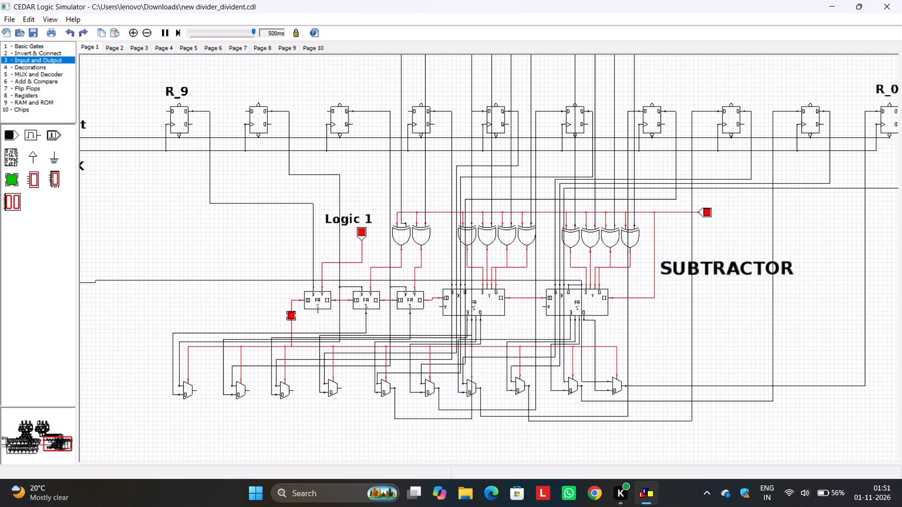
pyautogui.moveTo(473, 416); pyautogui.dragTo(477, 417)
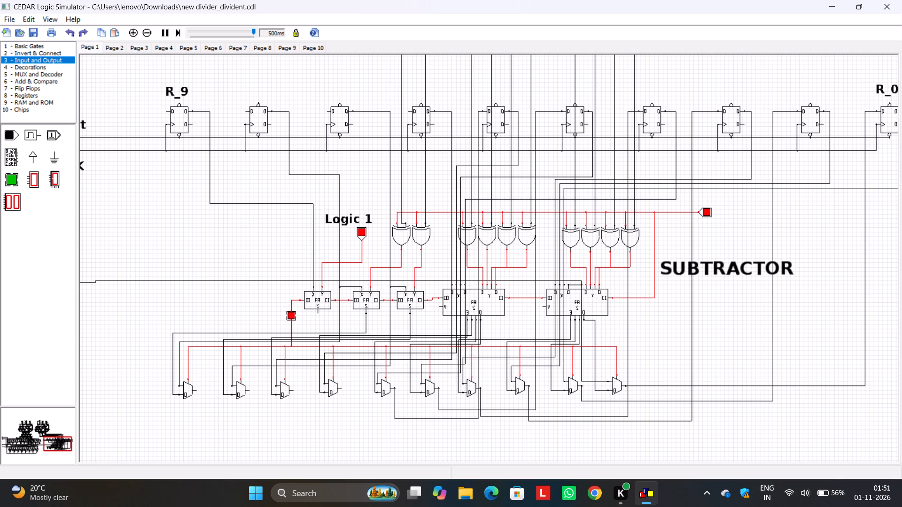
pyautogui.moveTo(477, 417); pyautogui.dragTo(478, 418)
pyautogui.moveTo(478, 418); pyautogui.dragTo(478, 418)
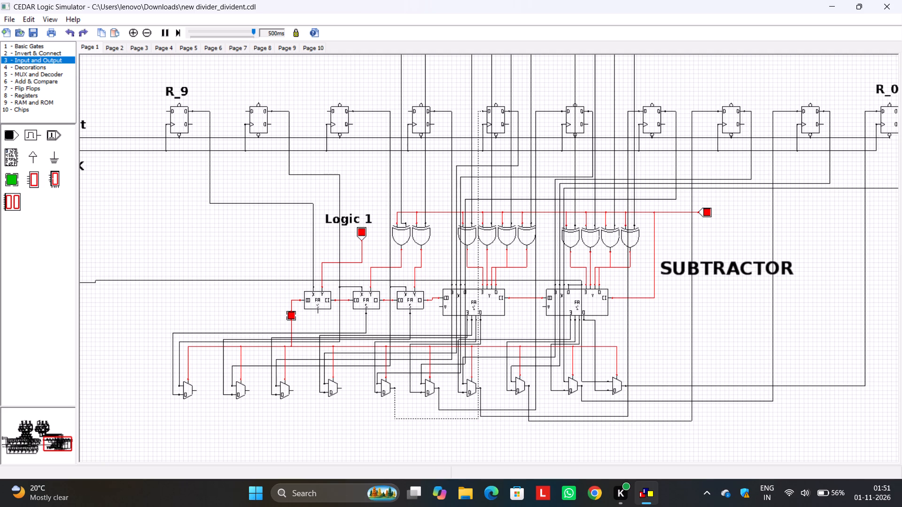
pyautogui.click(478, 446)
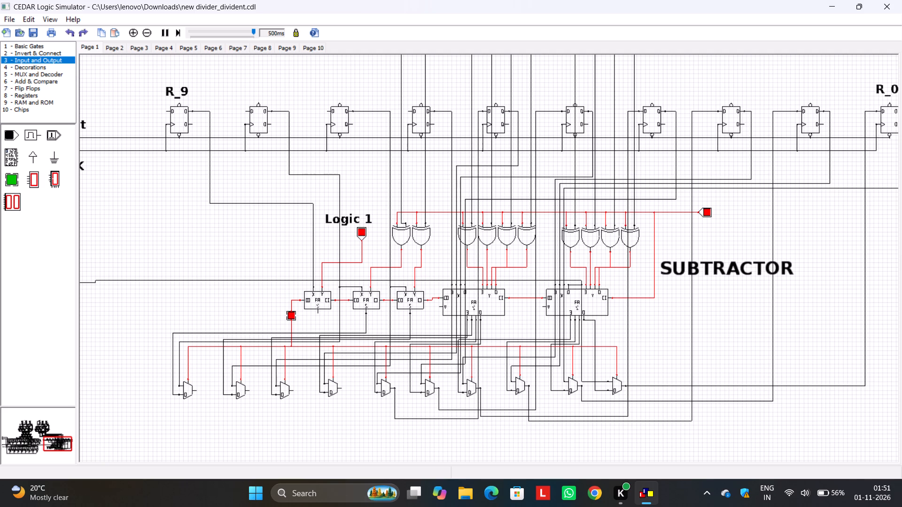
# Connect the seventh-from-right multiplexer's output to the seventh-from-right flip-flop's data input, routing below the multiplexers and up beside that flip-flop.
pyautogui.moveTo(345, 387); pyautogui.dragTo(413, 94)
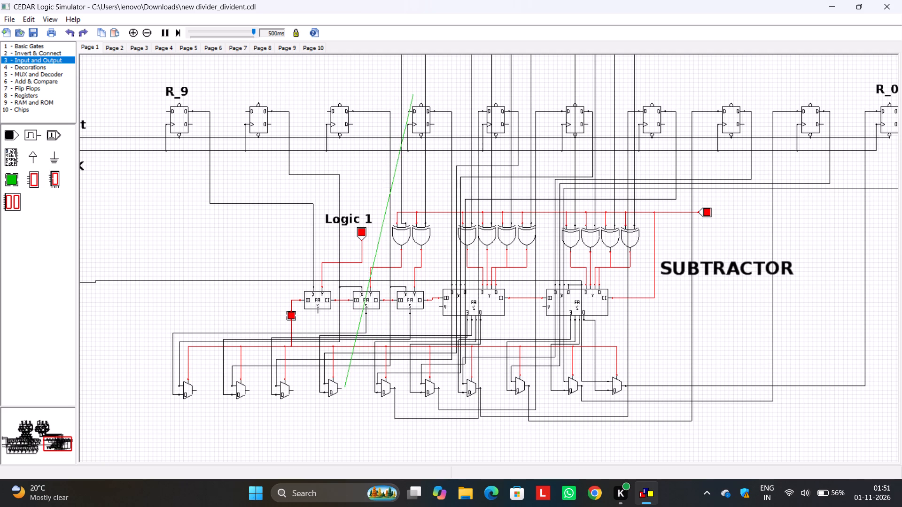
pyautogui.moveTo(413, 94); pyautogui.dragTo(409, 110)
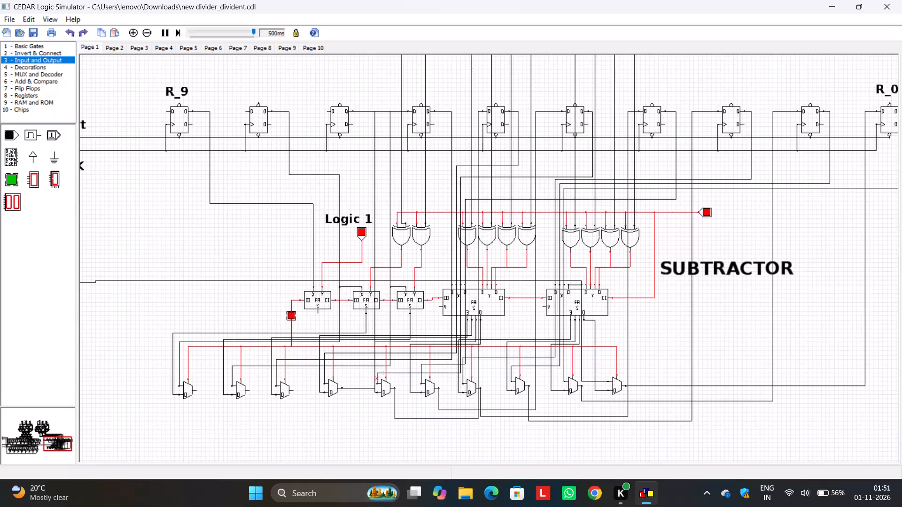
pyautogui.moveTo(358, 389); pyautogui.dragTo(359, 411)
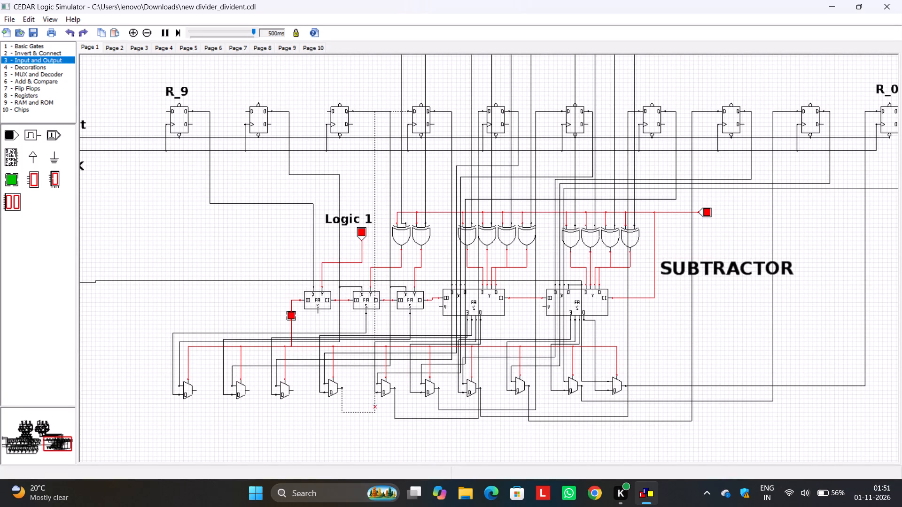
pyautogui.moveTo(374, 401); pyautogui.dragTo(408, 411)
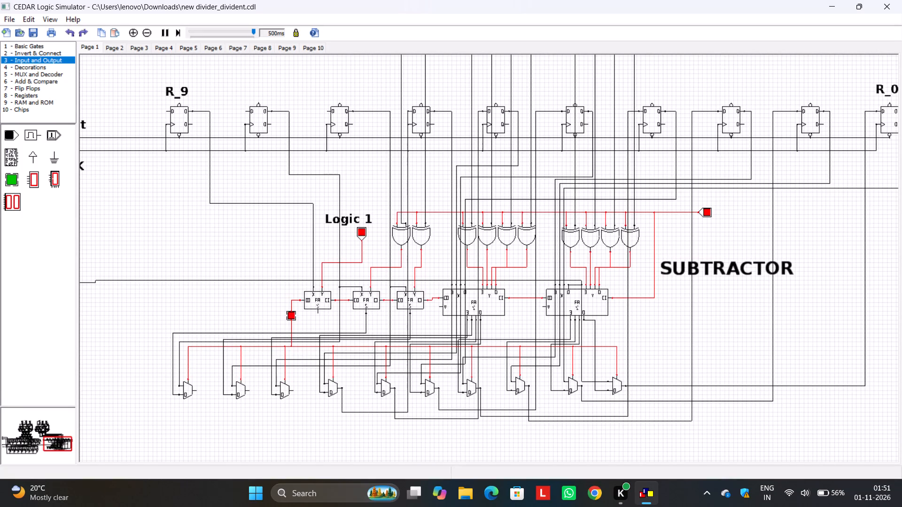
pyautogui.moveTo(408, 411); pyautogui.dragTo(404, 410)
pyautogui.click(415, 411)
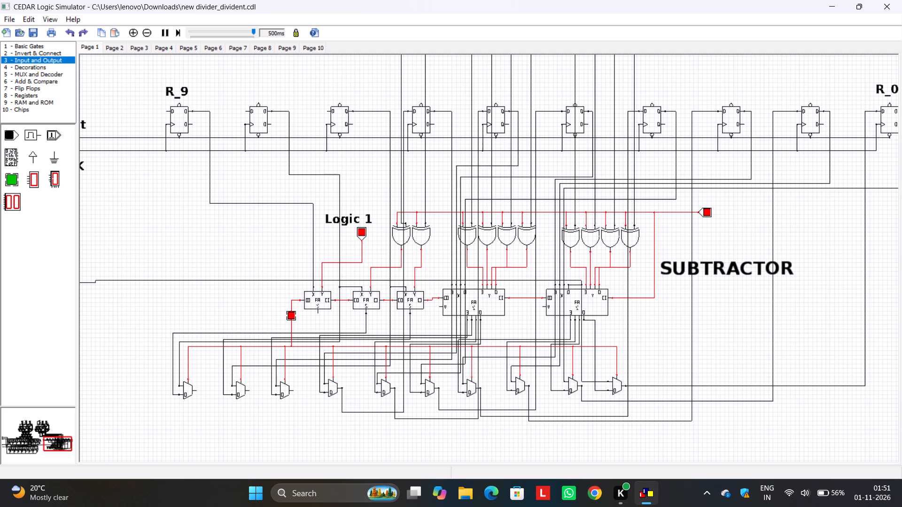
# Connect the eighth-from-right multiplexer's output to the eighth-from-right flip-flop's data input, routing just below the multiplexers and up past the first full adder.
pyautogui.moveTo(295, 390); pyautogui.dragTo(319, 114)
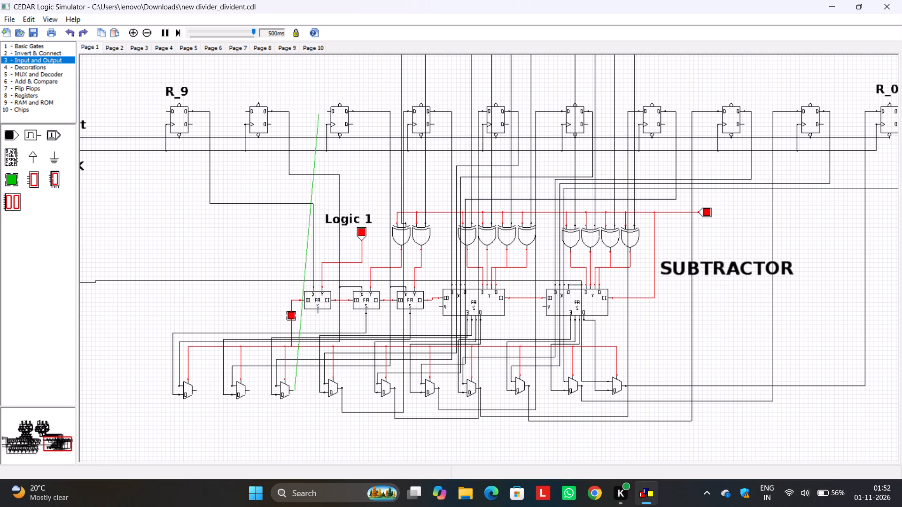
pyautogui.moveTo(319, 114); pyautogui.dragTo(327, 109)
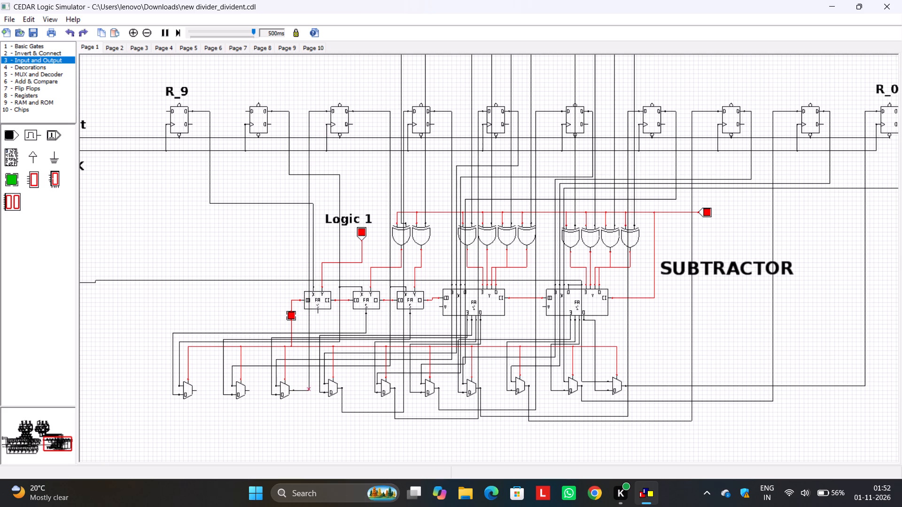
pyautogui.moveTo(307, 392); pyautogui.dragTo(307, 407)
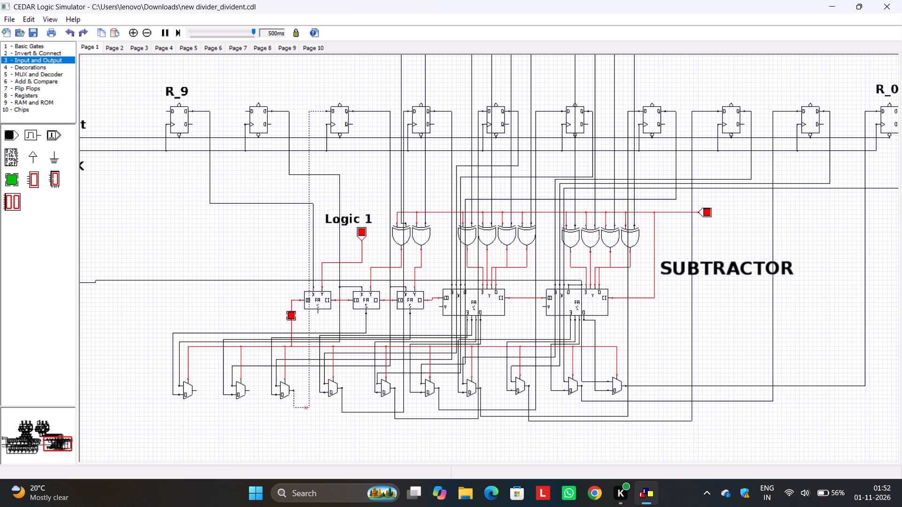
pyautogui.click(309, 397)
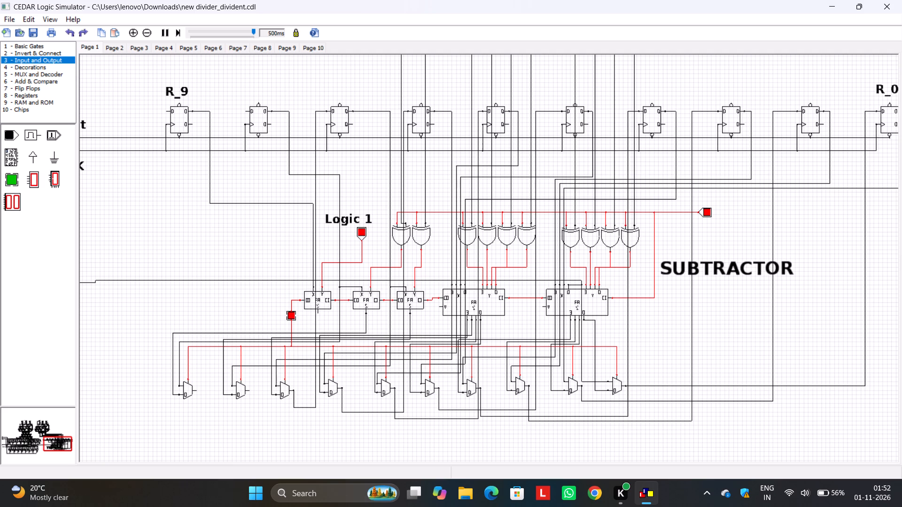
pyautogui.click(321, 422)
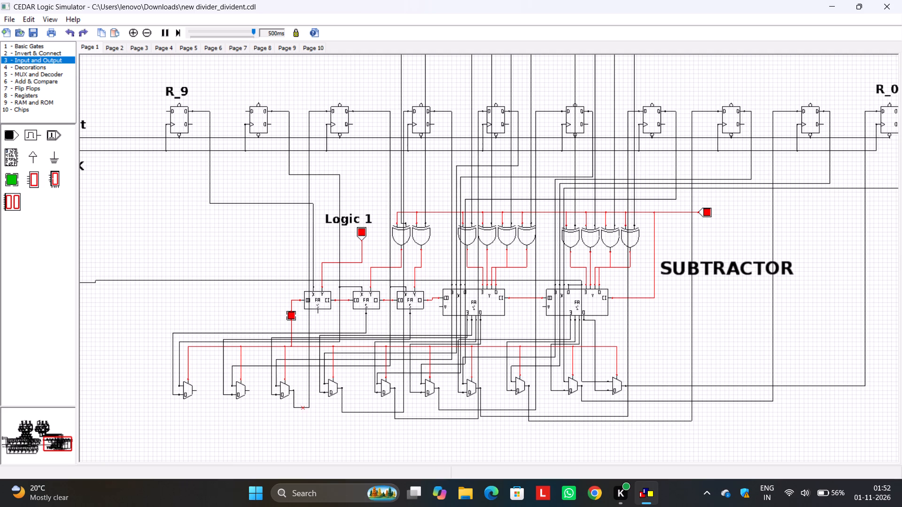
# Raise the lower horizontal segment of the eighth-from-right multiplexer's output wire level with the multiplexer's output, removing the dip below it.
pyautogui.moveTo(303, 408); pyautogui.dragTo(303, 391)
pyautogui.click(307, 403)
# Connect the ninth-from-right multiplexer's output to the data input of the flip-flop beside R_9, routing up between multiplexers and jogging left below the clock line.
pyautogui.moveTo(250, 389); pyautogui.dragTo(250, 377)
pyautogui.moveTo(250, 377); pyautogui.dragTo(278, 160)
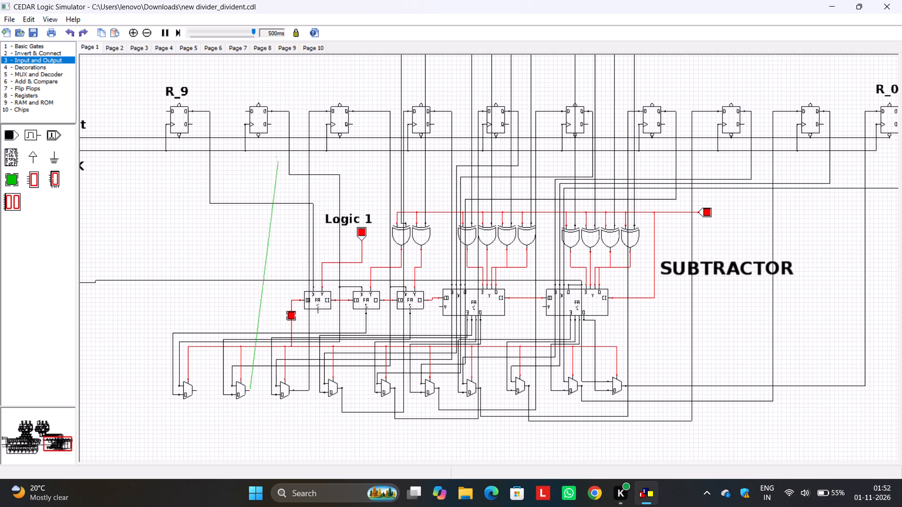
pyautogui.moveTo(278, 160); pyautogui.dragTo(244, 108)
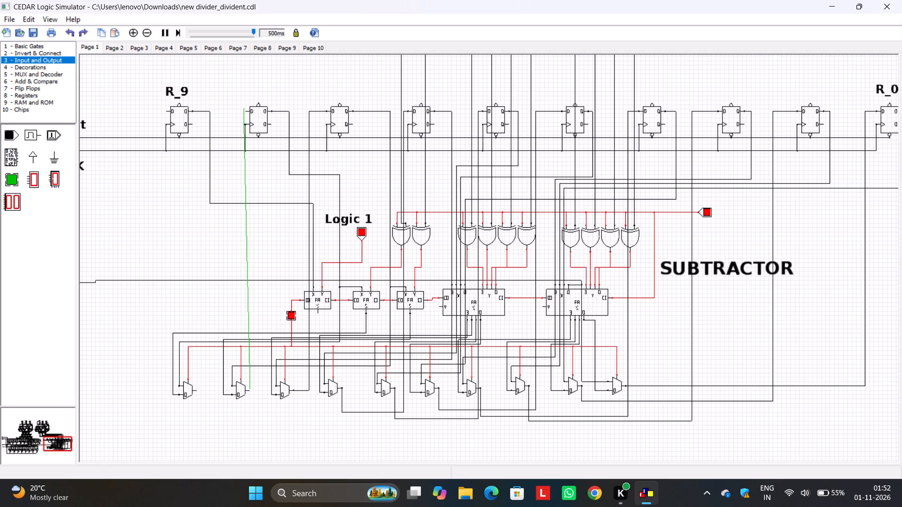
pyautogui.moveTo(244, 108); pyautogui.dragTo(245, 110)
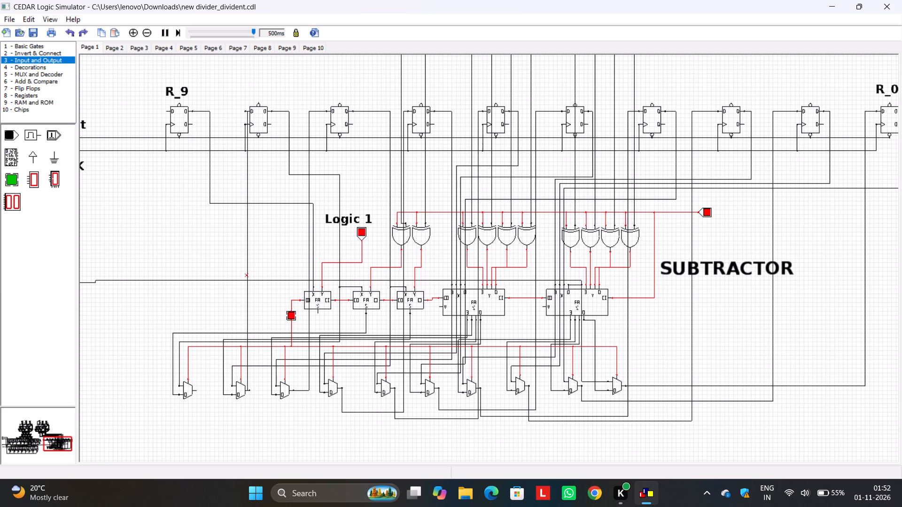
pyautogui.moveTo(248, 276); pyautogui.dragTo(264, 281)
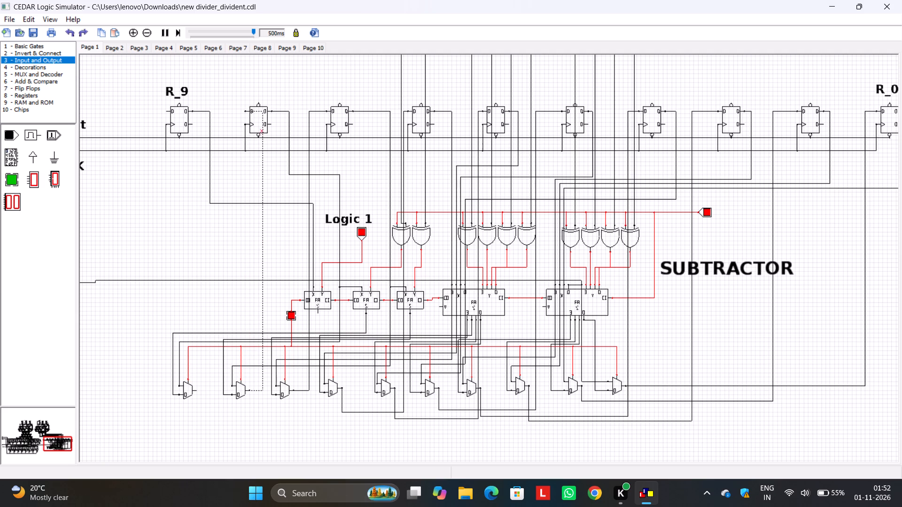
pyautogui.moveTo(260, 112); pyautogui.dragTo(251, 179)
pyautogui.moveTo(251, 179); pyautogui.dragTo(251, 179)
pyautogui.moveTo(246, 170); pyautogui.dragTo(238, 169)
pyautogui.click(257, 166)
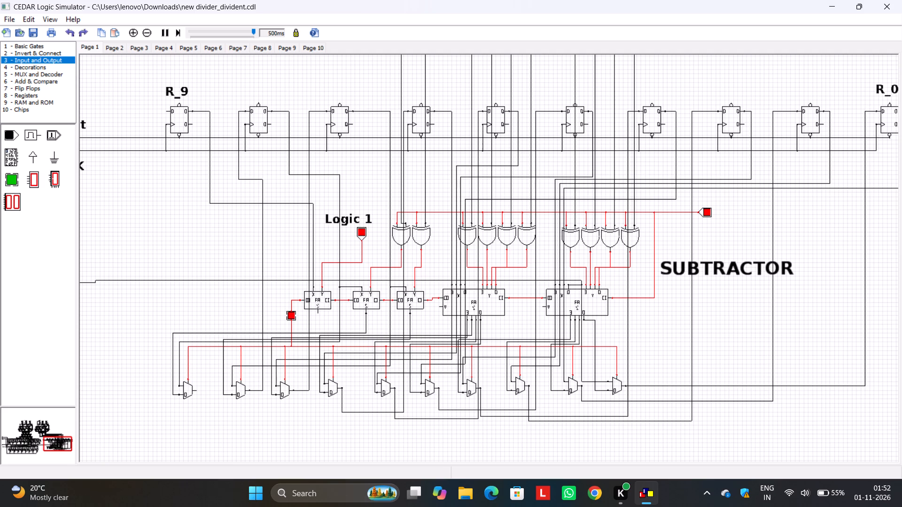
# Connect the leftmost multiplexer's output to the R_9 flip-flop's data input, routing up beside the multiplexer, jogging left below the flip-flop and clear of its clock wire.
pyautogui.moveTo(196, 388); pyautogui.dragTo(165, 106)
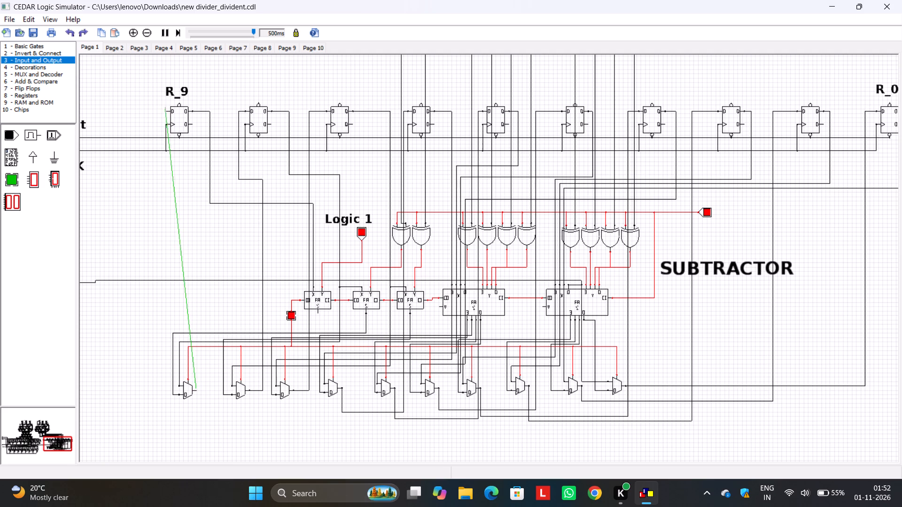
pyautogui.moveTo(165, 106); pyautogui.dragTo(164, 113)
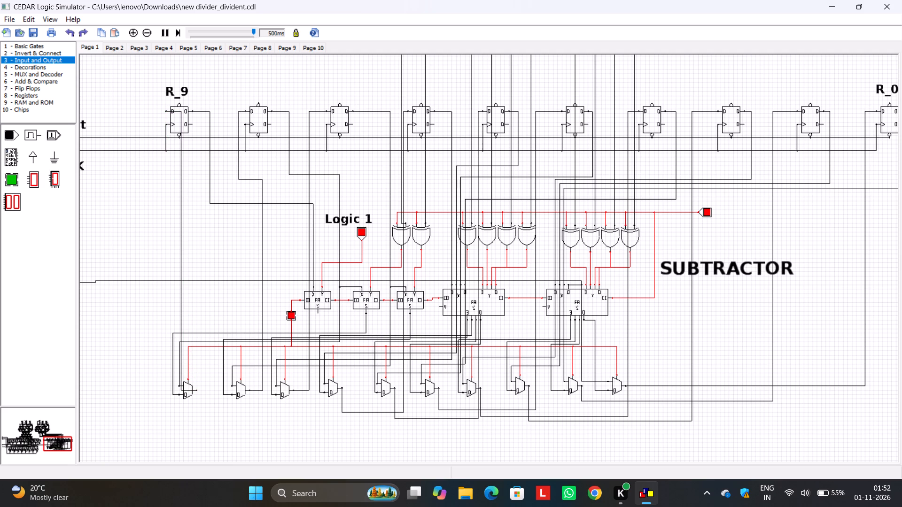
pyautogui.moveTo(182, 268); pyautogui.dragTo(207, 266)
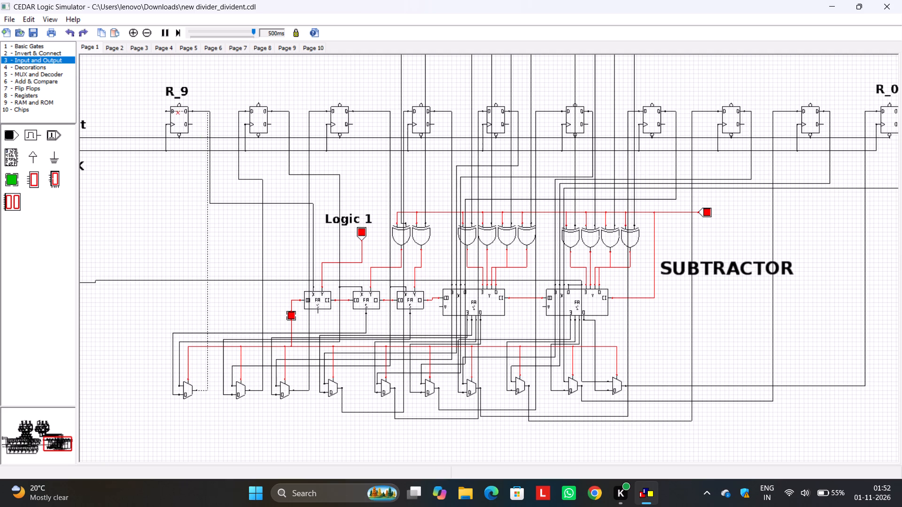
pyautogui.moveTo(178, 111); pyautogui.dragTo(179, 204)
pyautogui.moveTo(166, 184); pyautogui.dragTo(159, 183)
pyautogui.click(184, 181)
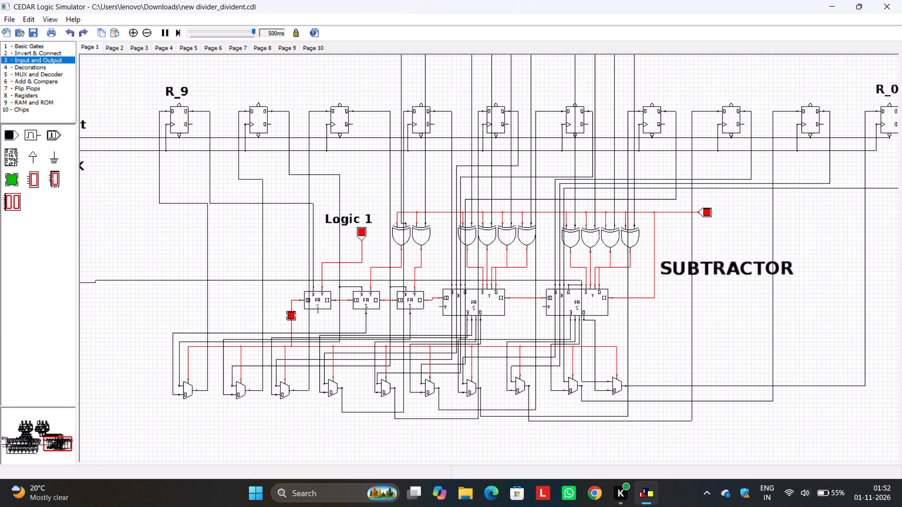
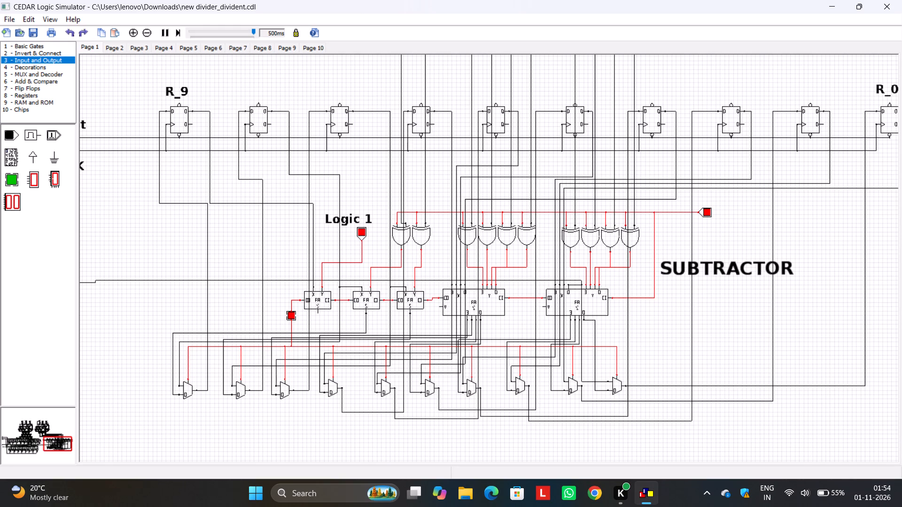
# Delete the select wire running from the carry-out indicator to all ten multiplexers.
pyautogui.click(291, 324)
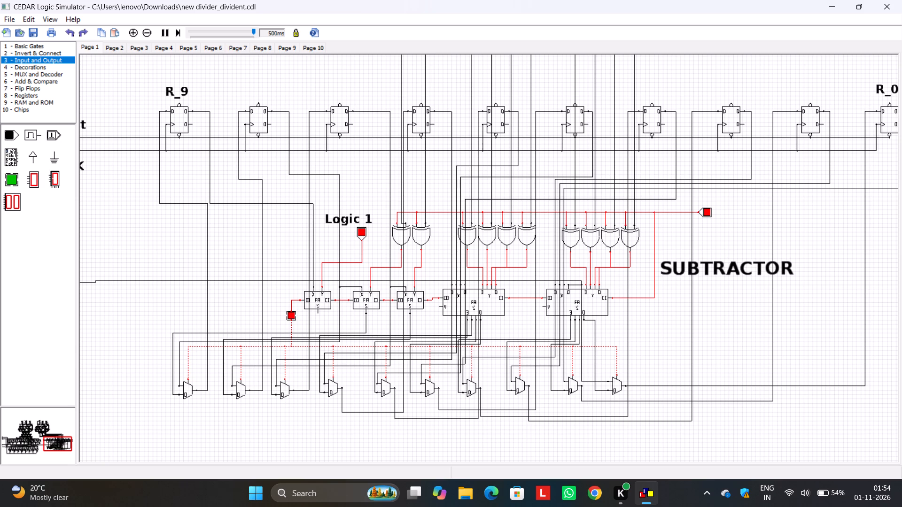
pyautogui.press('Delete')
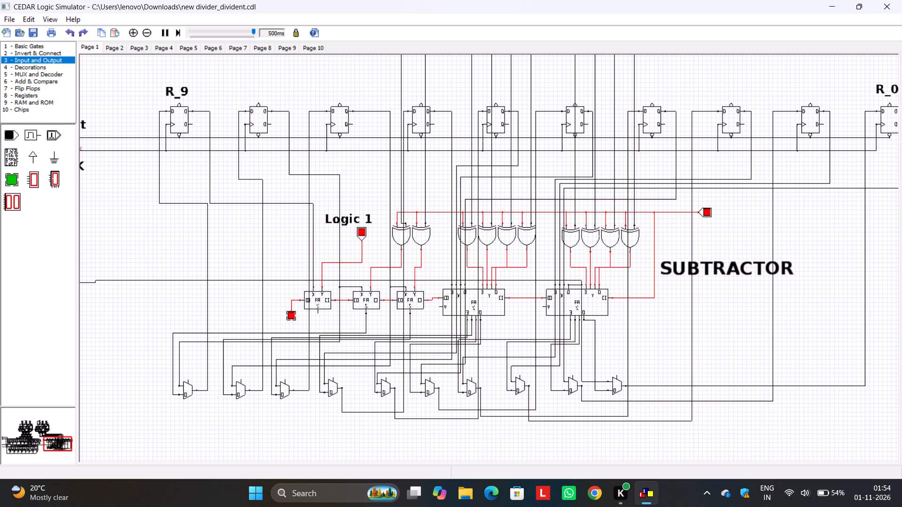
# Place an inverter pointing down directly below the carry-out indicator and connect its input to the indicator.
pyautogui.click(43, 53)
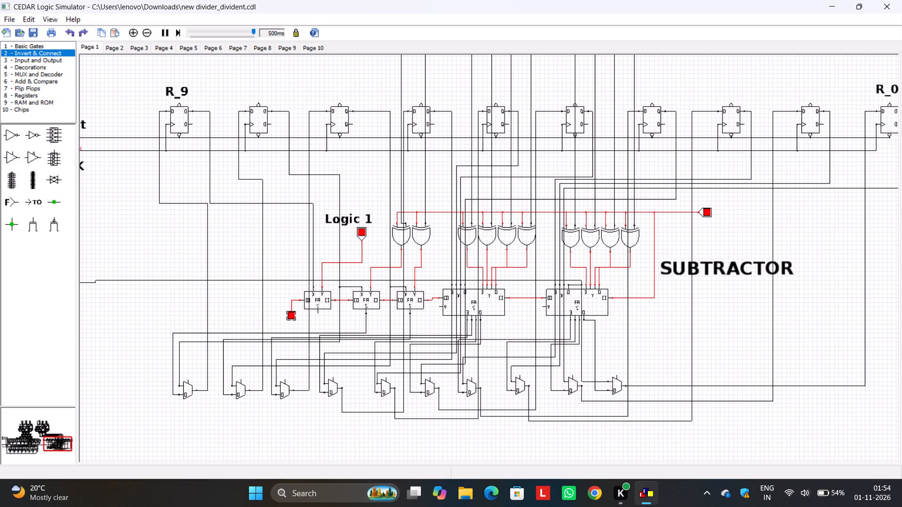
pyautogui.moveTo(31, 135); pyautogui.dragTo(289, 353)
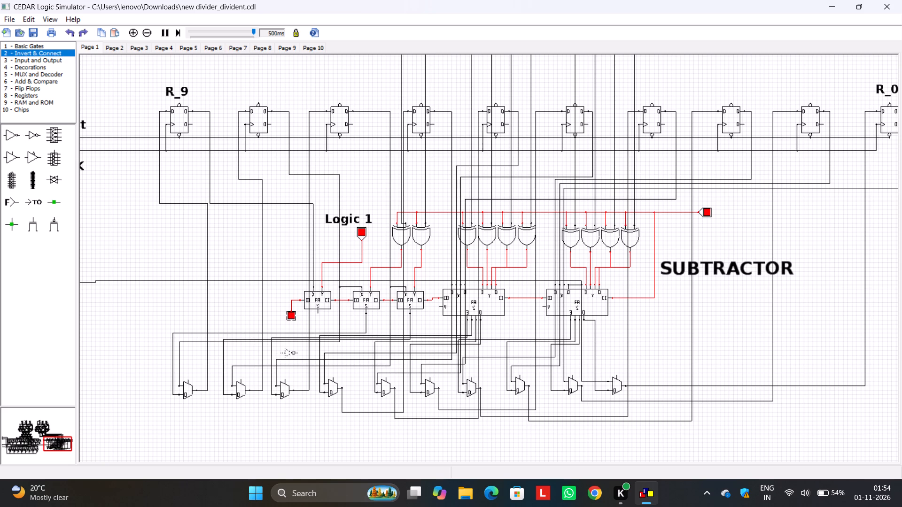
pyautogui.moveTo(289, 353); pyautogui.dragTo(292, 351)
pyautogui.rightClick(287, 349)
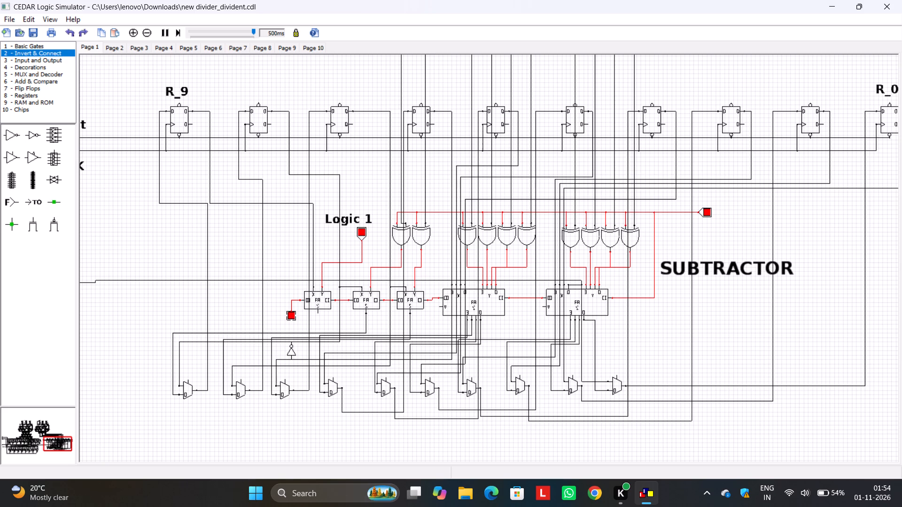
pyautogui.rightClick(290, 352)
pyautogui.rightClick(290, 352)
pyautogui.moveTo(291, 348); pyautogui.dragTo(290, 339)
pyautogui.moveTo(290, 339); pyautogui.dragTo(291, 338)
pyautogui.moveTo(291, 338); pyautogui.dragTo(292, 335)
pyautogui.click(299, 324)
pyautogui.moveTo(290, 328); pyautogui.dragTo(290, 322)
# Connect the inverter's output to the select inputs of the four leftmost multiplexers, aligning the branches on one horizontal line.
pyautogui.moveTo(292, 347); pyautogui.dragTo(189, 379)
pyautogui.moveTo(241, 381); pyautogui.dragTo(289, 352)
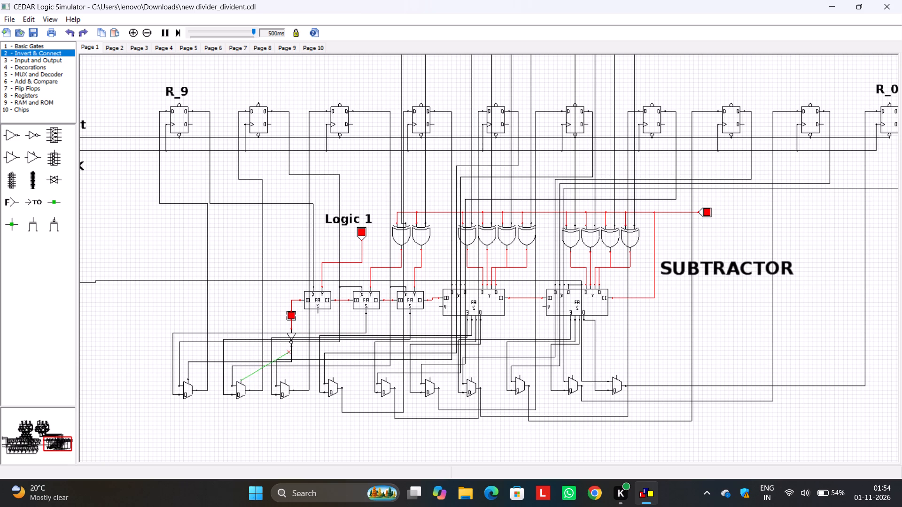
pyautogui.moveTo(289, 352); pyautogui.dragTo(292, 349)
pyautogui.moveTo(283, 378); pyautogui.dragTo(287, 373)
pyautogui.moveTo(287, 373); pyautogui.dragTo(293, 347)
pyautogui.moveTo(334, 378); pyautogui.dragTo(283, 381)
pyautogui.moveTo(307, 376); pyautogui.dragTo(308, 364)
pyautogui.moveTo(302, 378); pyautogui.dragTo(306, 361)
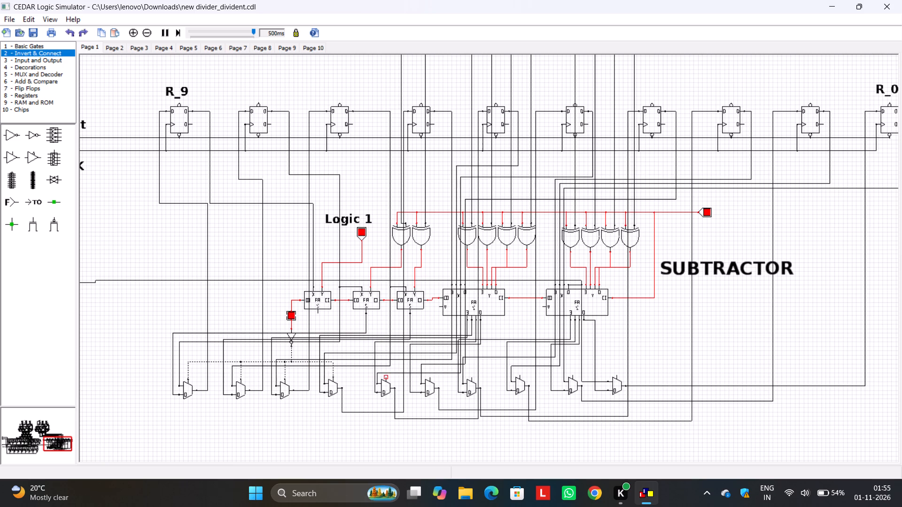
# Extend the inverted select wire from the fourth multiplexer through the select inputs of the remaining six multiplexers.
pyautogui.moveTo(387, 378); pyautogui.dragTo(335, 376)
pyautogui.moveTo(428, 378); pyautogui.dragTo(385, 378)
pyautogui.moveTo(474, 377); pyautogui.dragTo(431, 378)
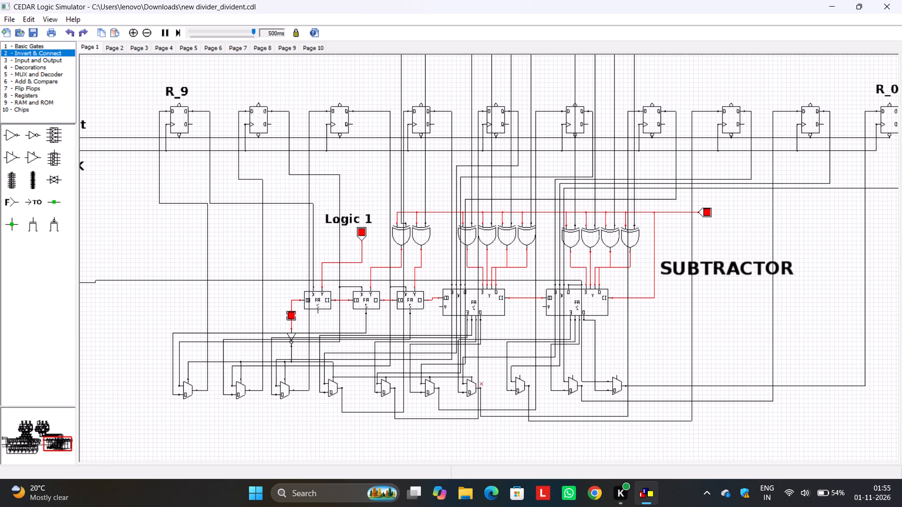
pyautogui.moveTo(522, 373); pyautogui.dragTo(472, 378)
pyautogui.moveTo(574, 373); pyautogui.dragTo(522, 376)
pyautogui.moveTo(616, 374); pyautogui.dragTo(572, 374)
# Raise the select wire's horizontal segments over the six rightmost multiplexers level with the line feeding the leftmost ones.
pyautogui.moveTo(592, 374); pyautogui.dragTo(591, 367)
pyautogui.moveTo(590, 374); pyautogui.dragTo(590, 364)
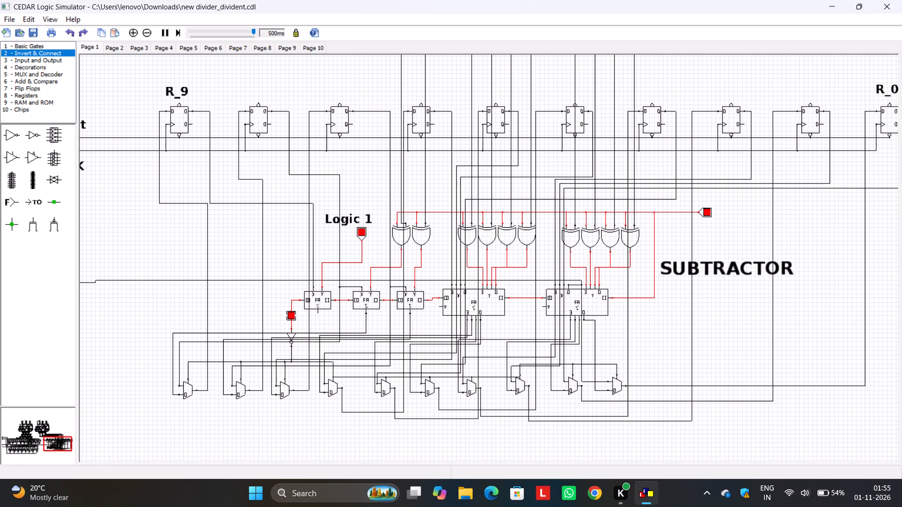
pyautogui.moveTo(590, 364); pyautogui.dragTo(590, 362)
pyautogui.moveTo(501, 376); pyautogui.dragTo(501, 373)
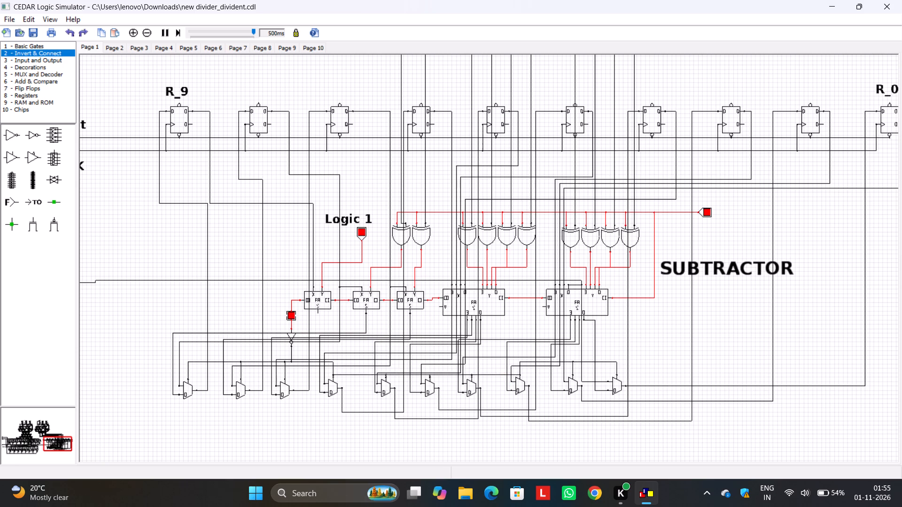
pyautogui.moveTo(501, 373); pyautogui.dragTo(501, 362)
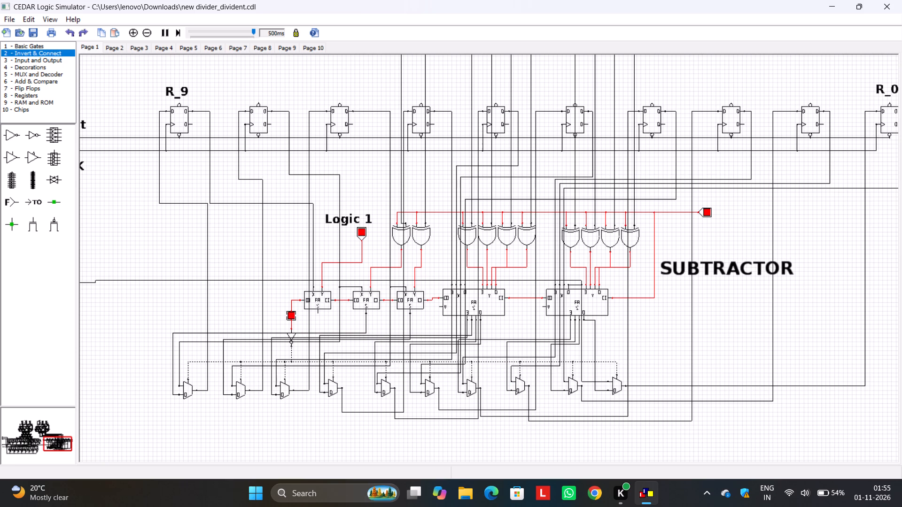
pyautogui.click(643, 336)
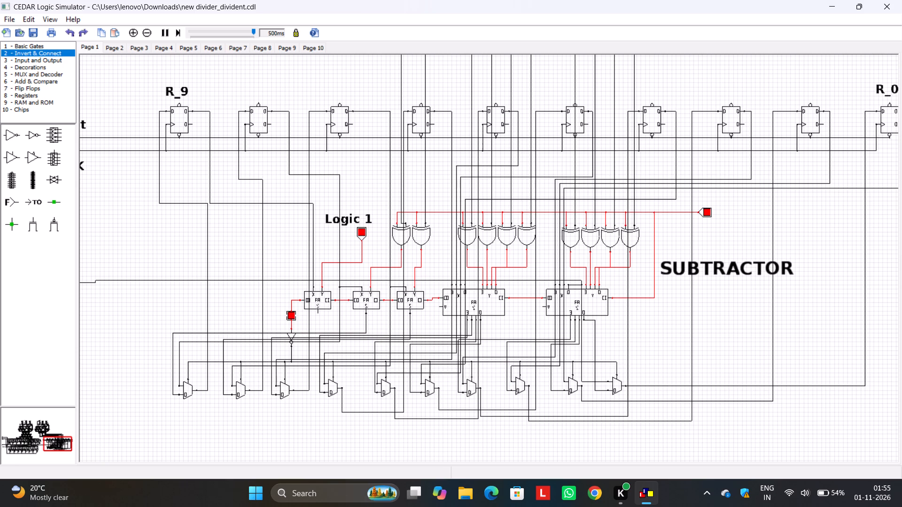
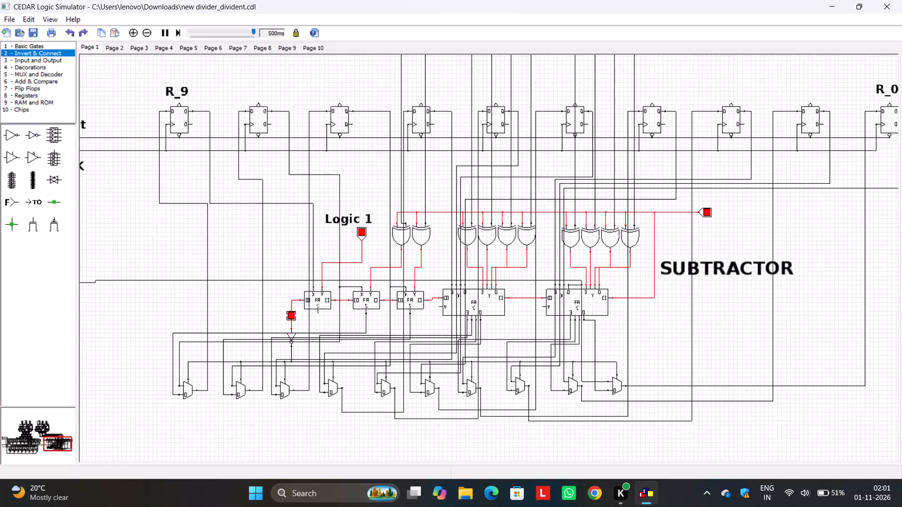
# Save the divider circuit file with the completed multiplexer select wiring.
pyautogui.hotkey('ctrl', 's')
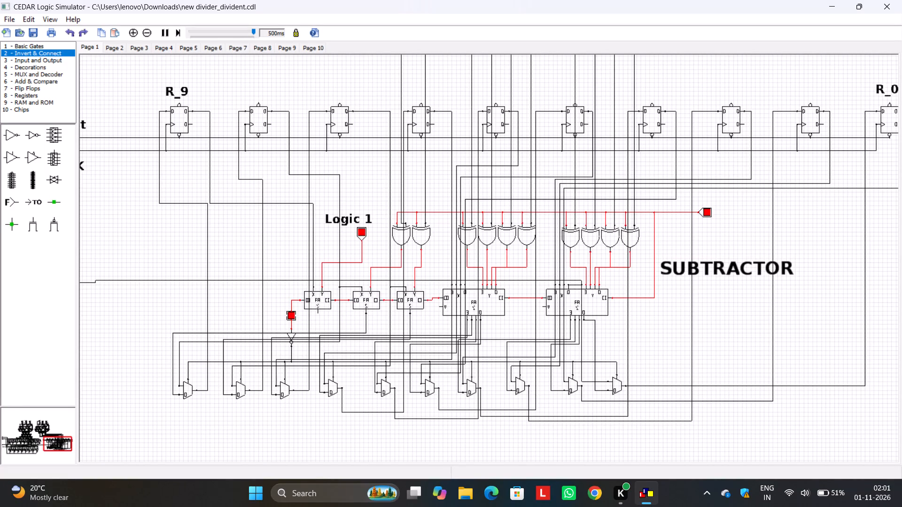